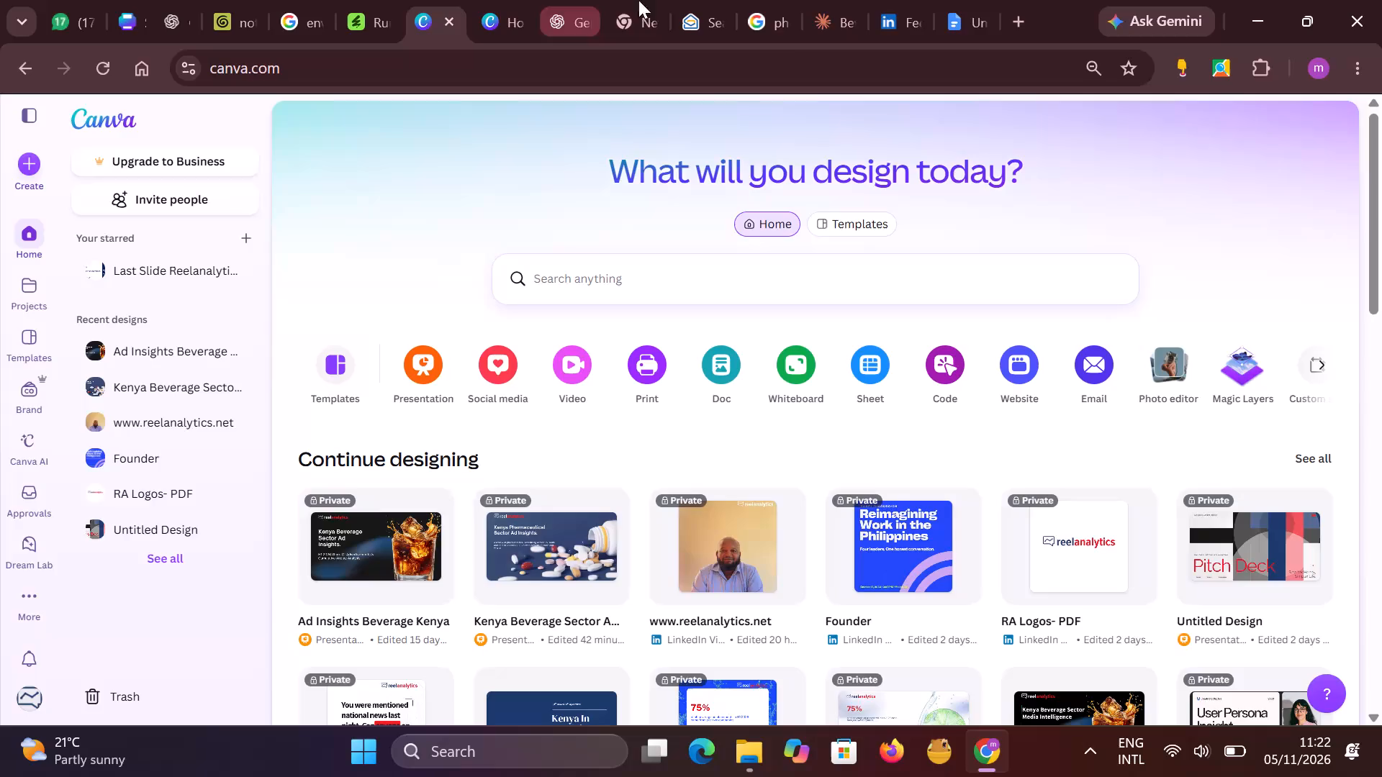
Switch to the Google Docs newsletter draft about Panadol Extra's pharma advertising and look over its opening.
left_click(971, 29)
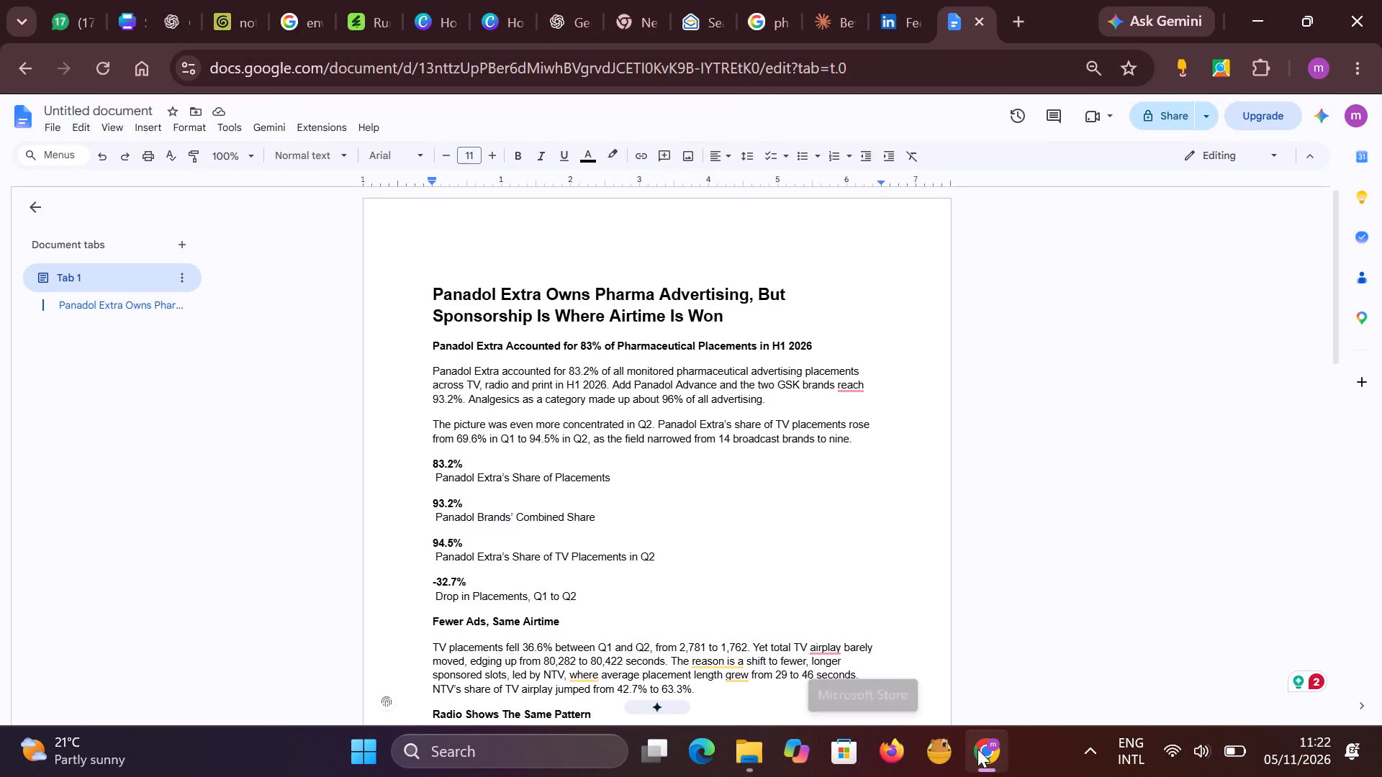
left_click(523, 482)
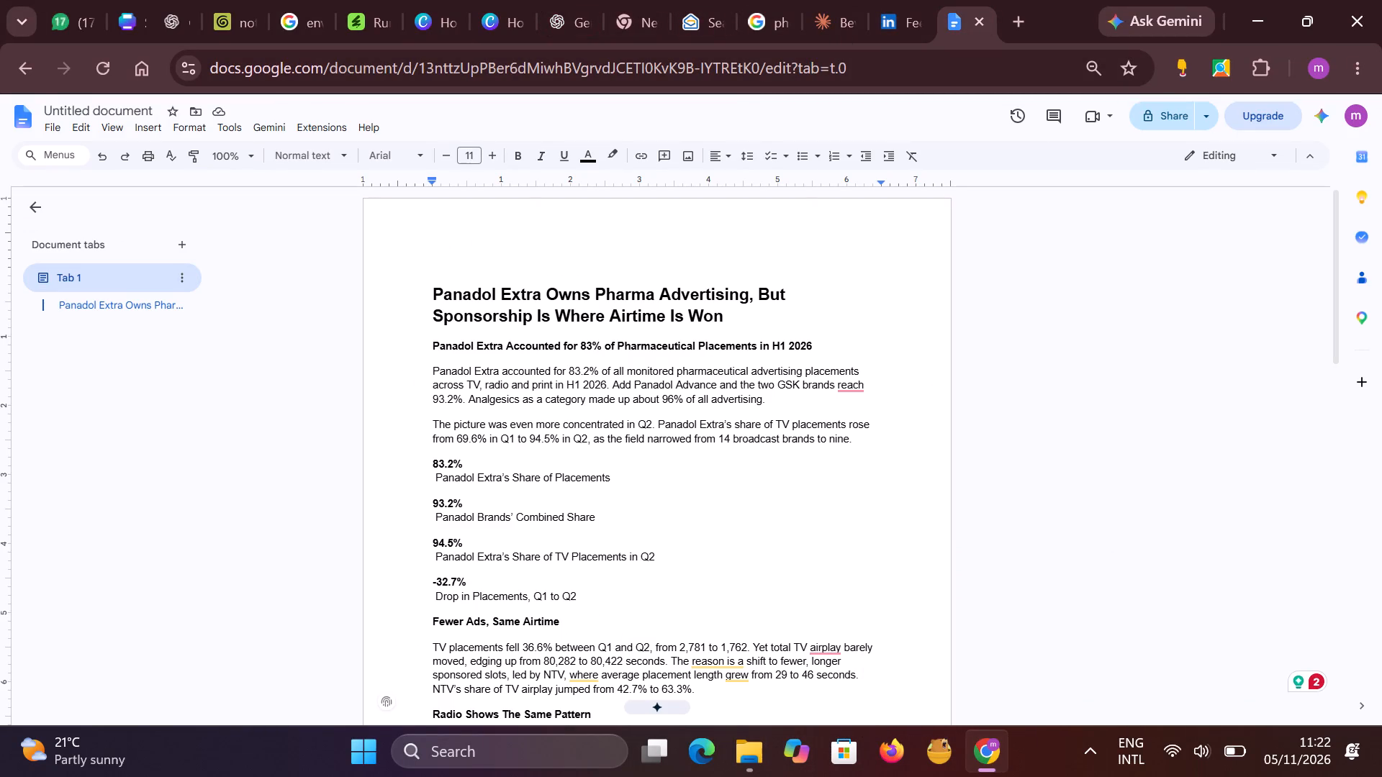
left_click(459, 296)
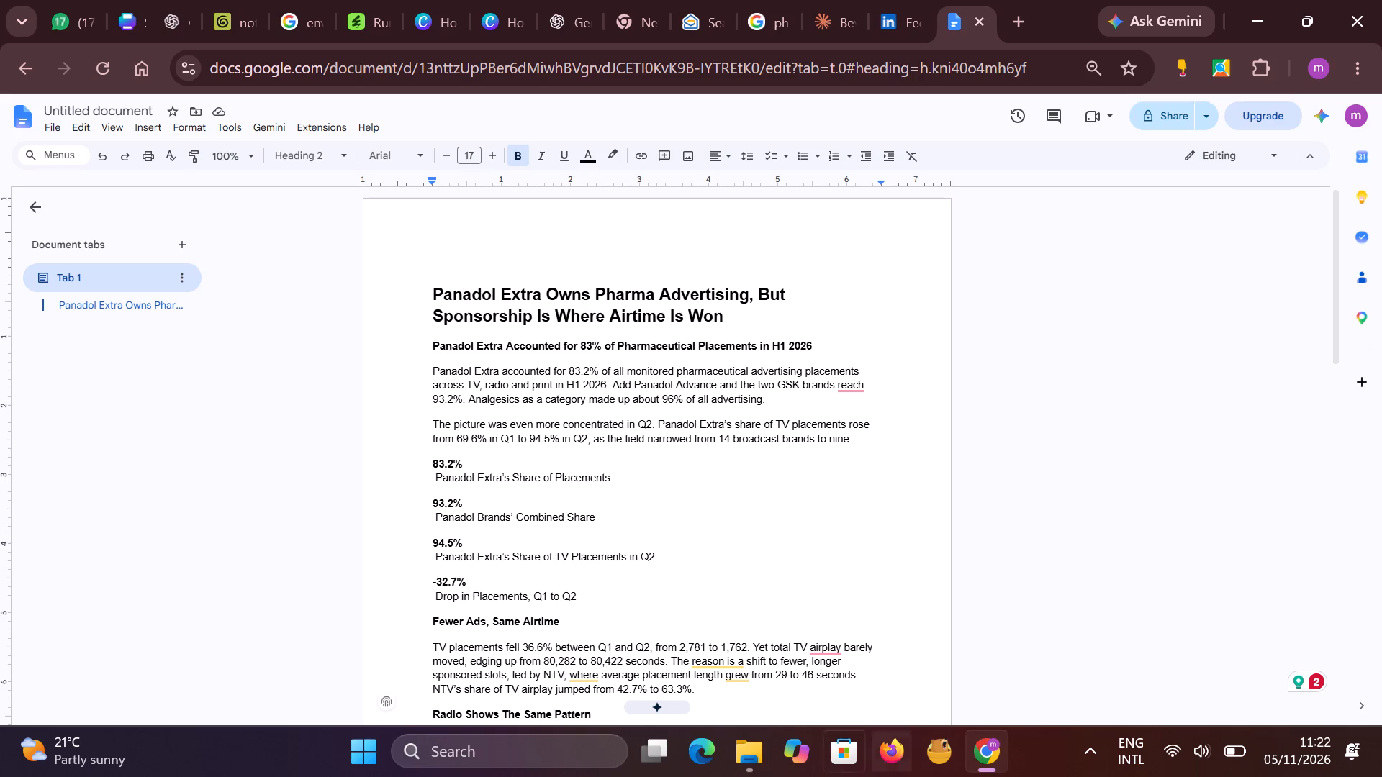
Open the Pharma_Advertising_H1_2026- REVISED presentation from the desktop and review the slides up to Category Share Of Placements And Airplay.
left_click(1255, 13)
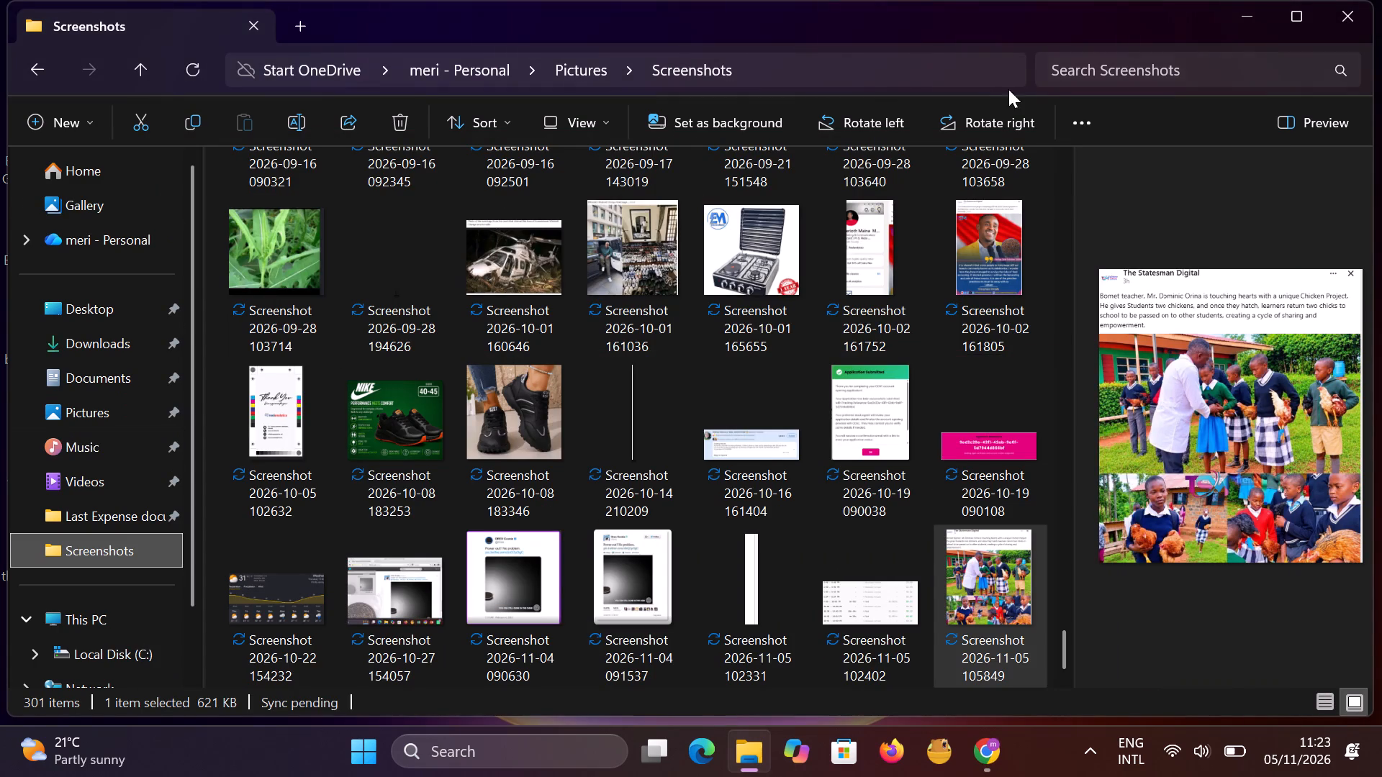
left_click(1337, 12)
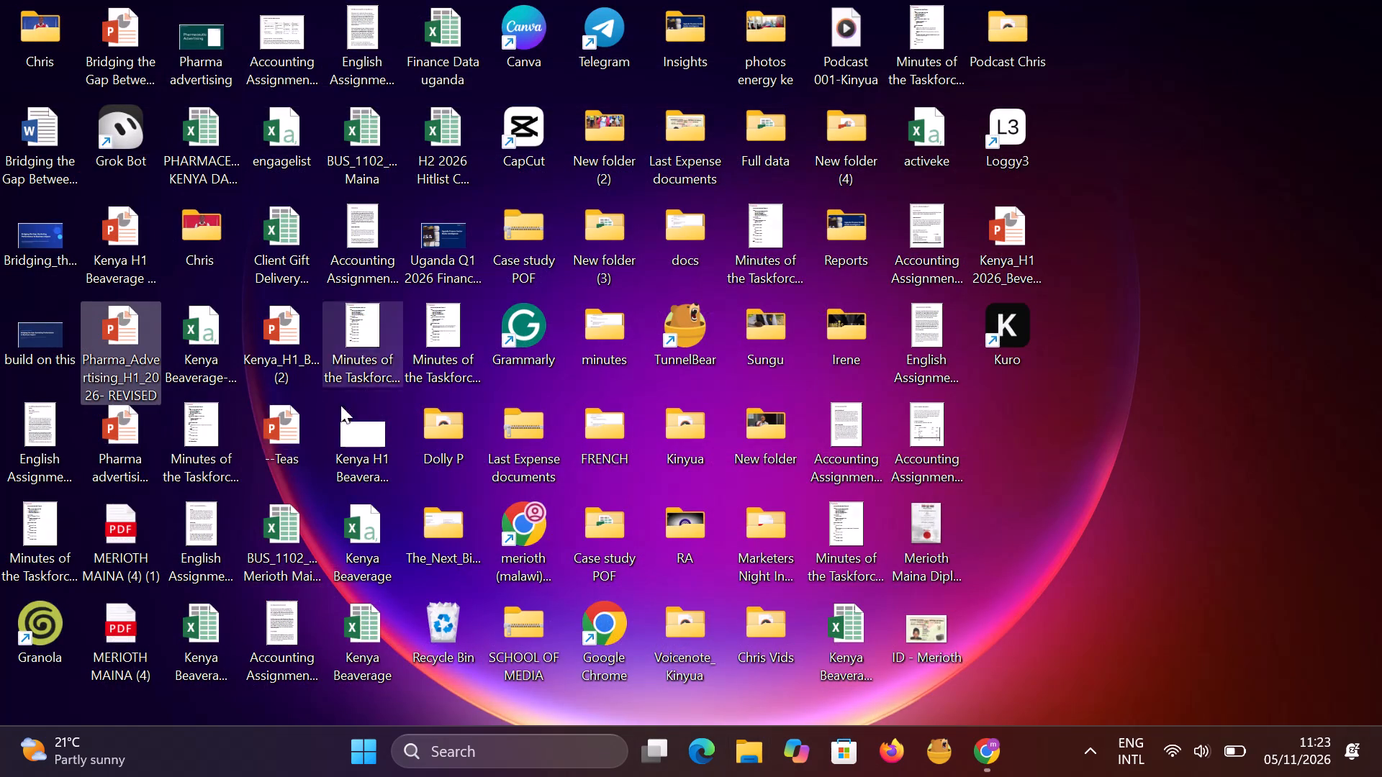
double_click(117, 349)
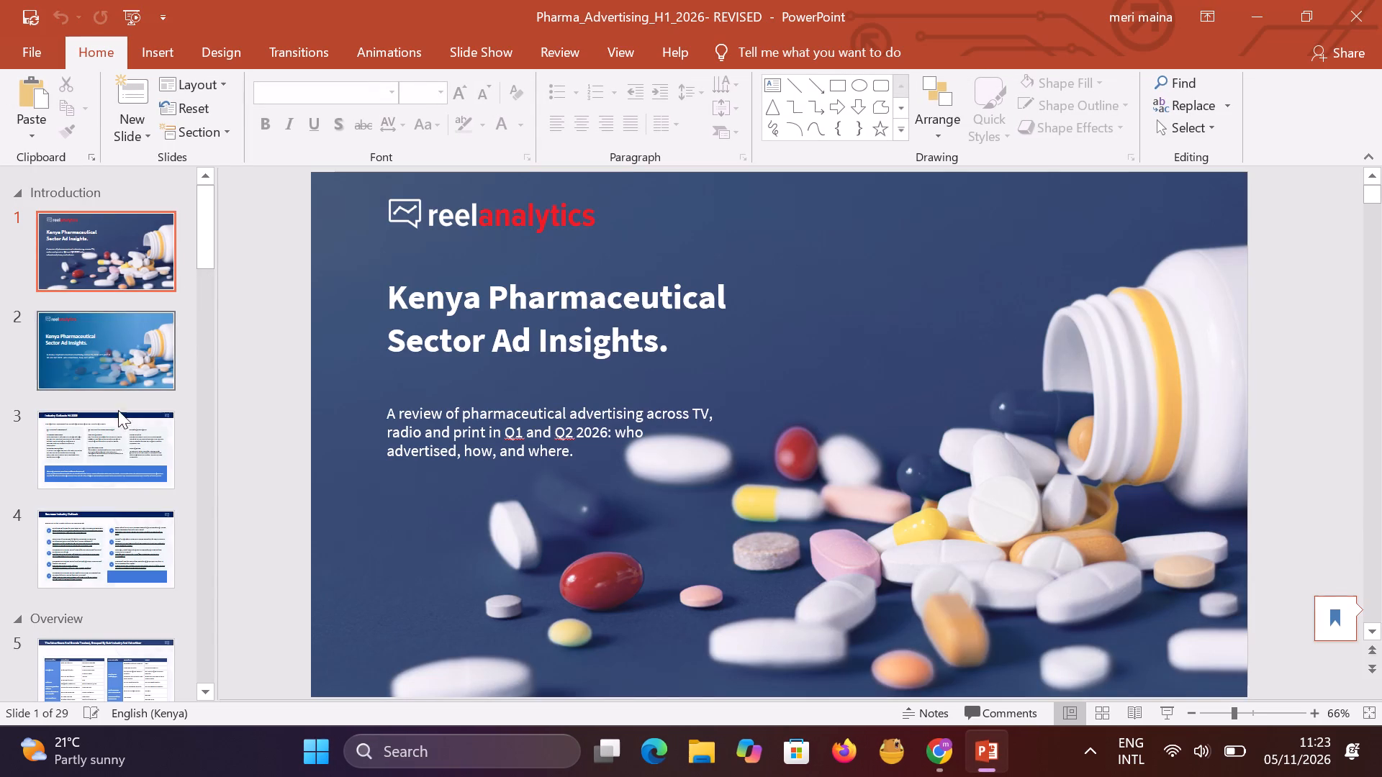
left_click(116, 453)
left_click(122, 560)
scroll(58, 431, "down", 5)
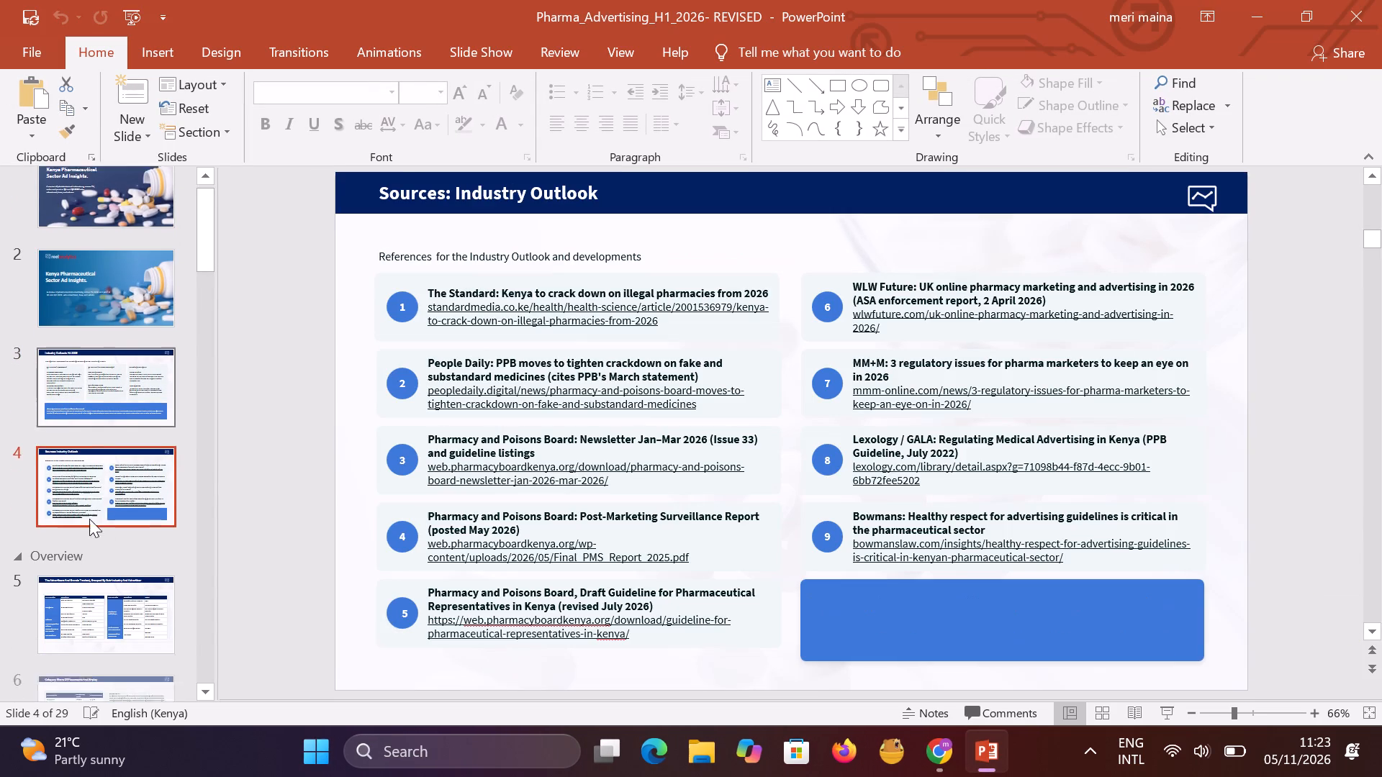
left_click(111, 581)
scroll(105, 458, "down", 9)
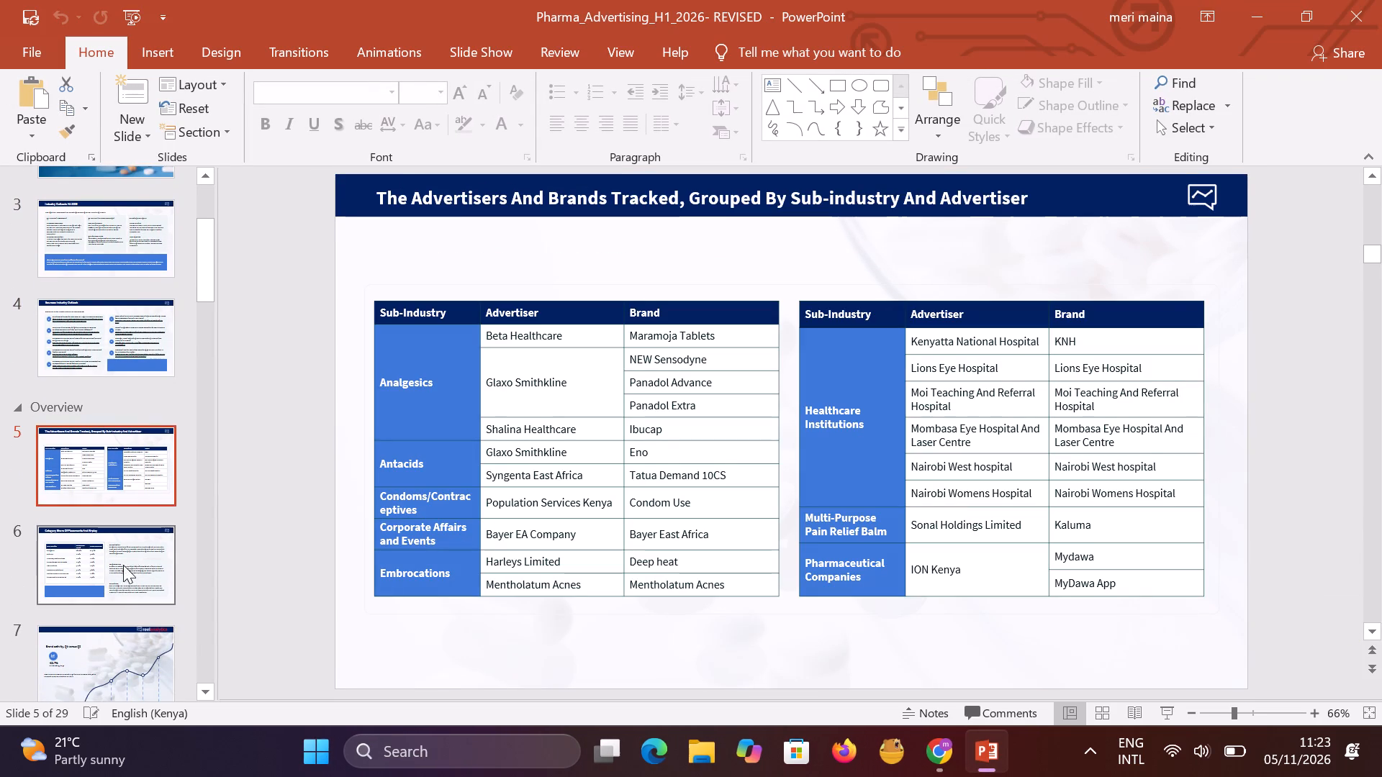
left_click(117, 569)
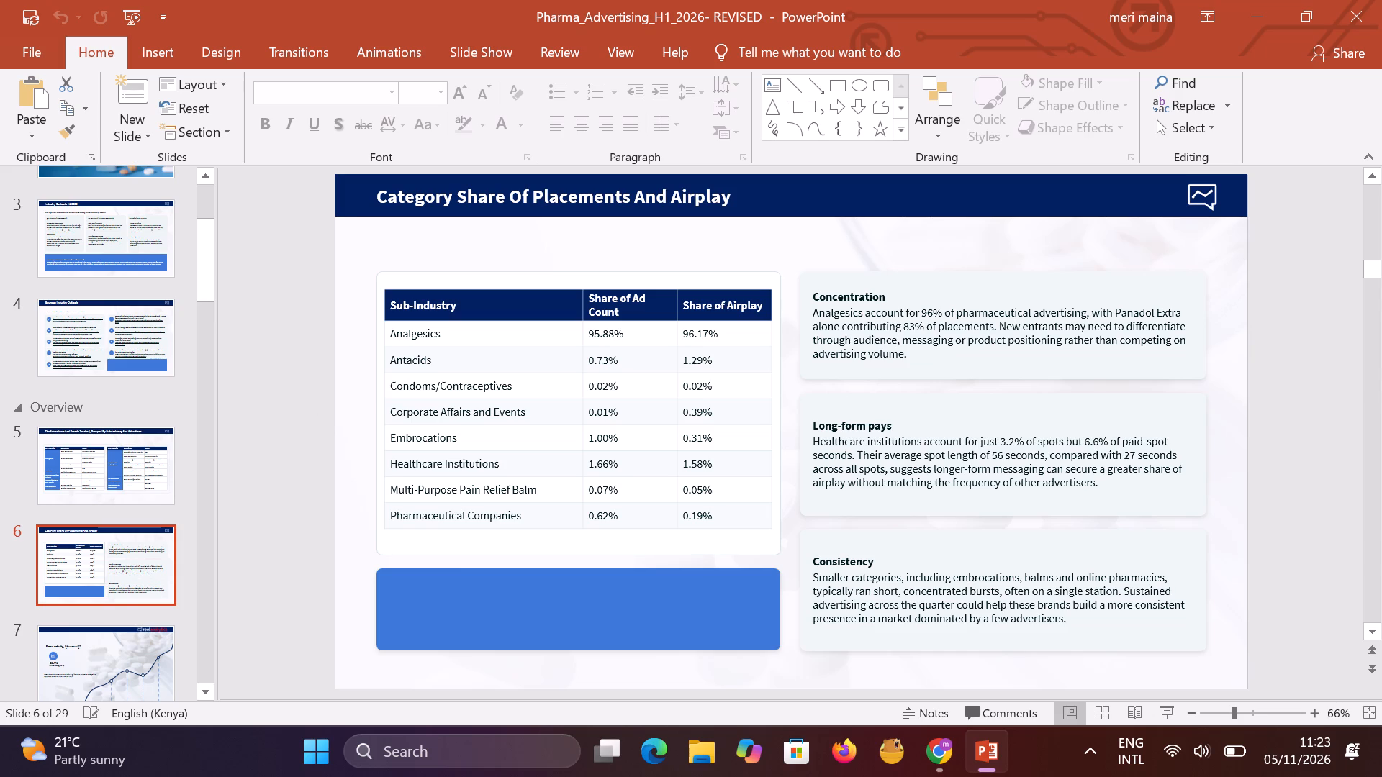
left_click_drag(900, 330, 926, 328)
left_click(975, 745)
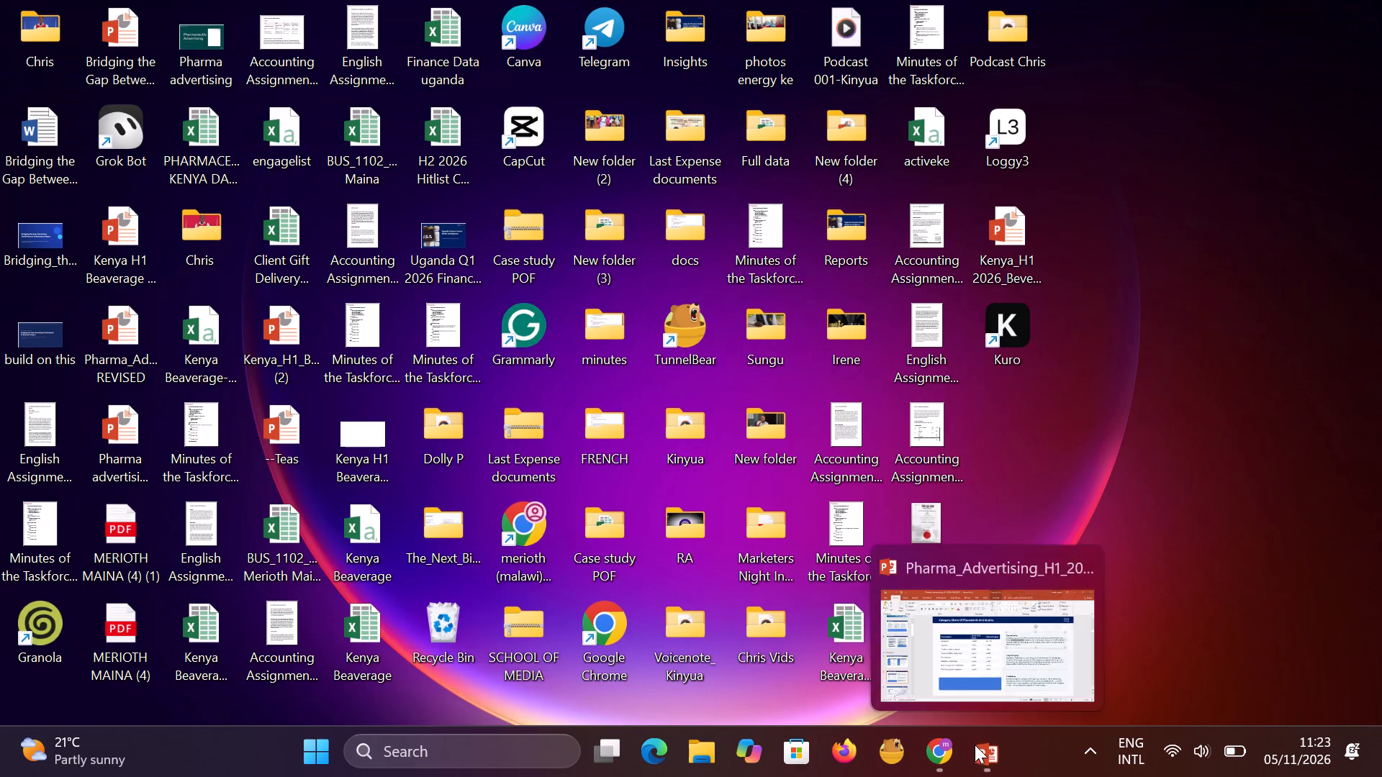
left_click(935, 750)
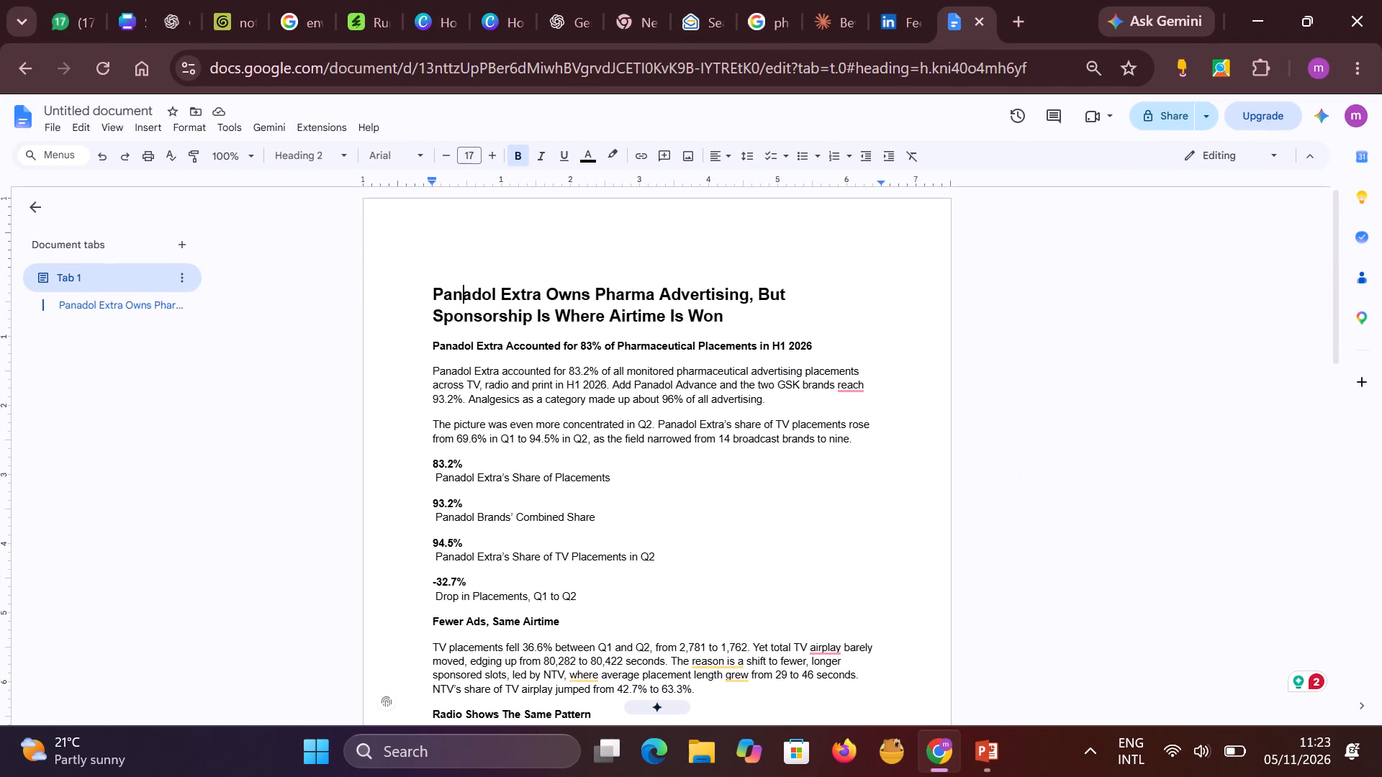
left_click(600, 396)
left_click(857, 386)
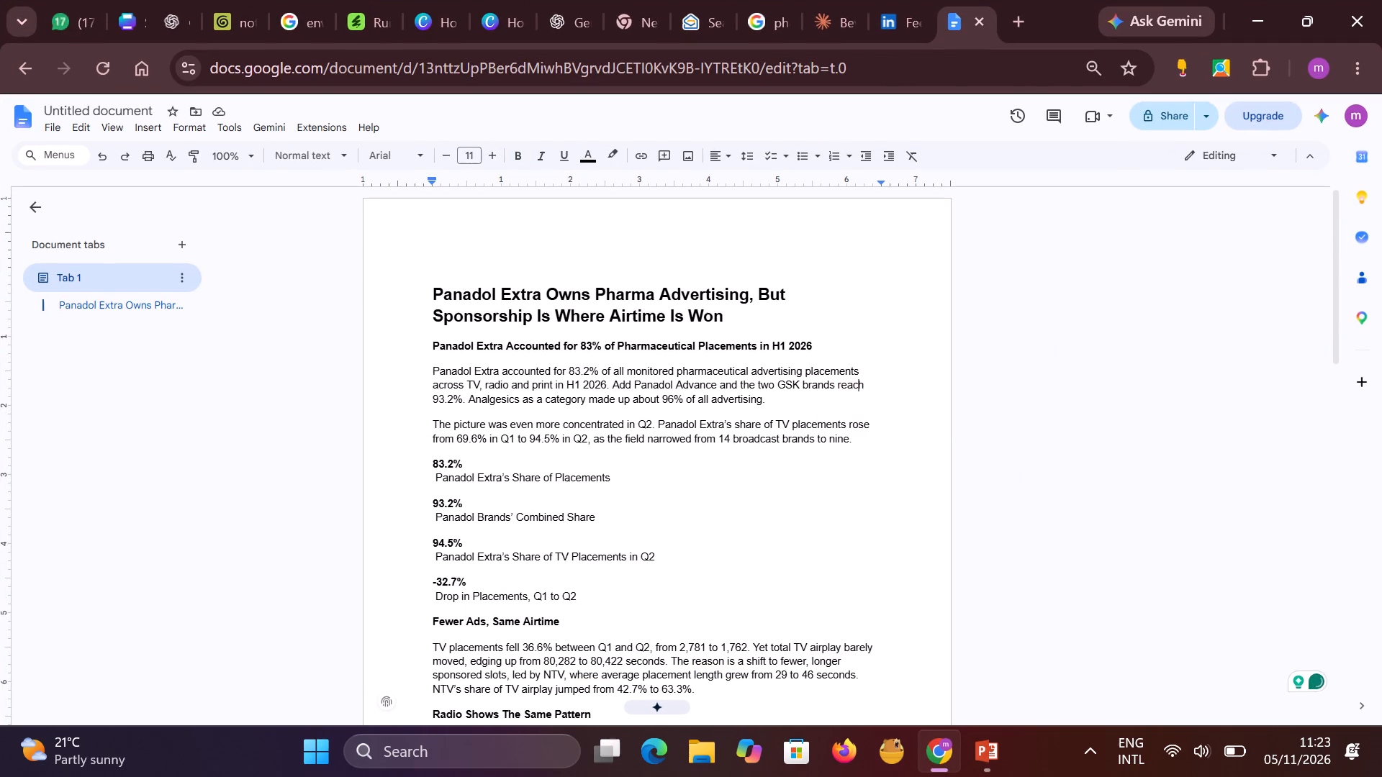
left_click(613, 384)
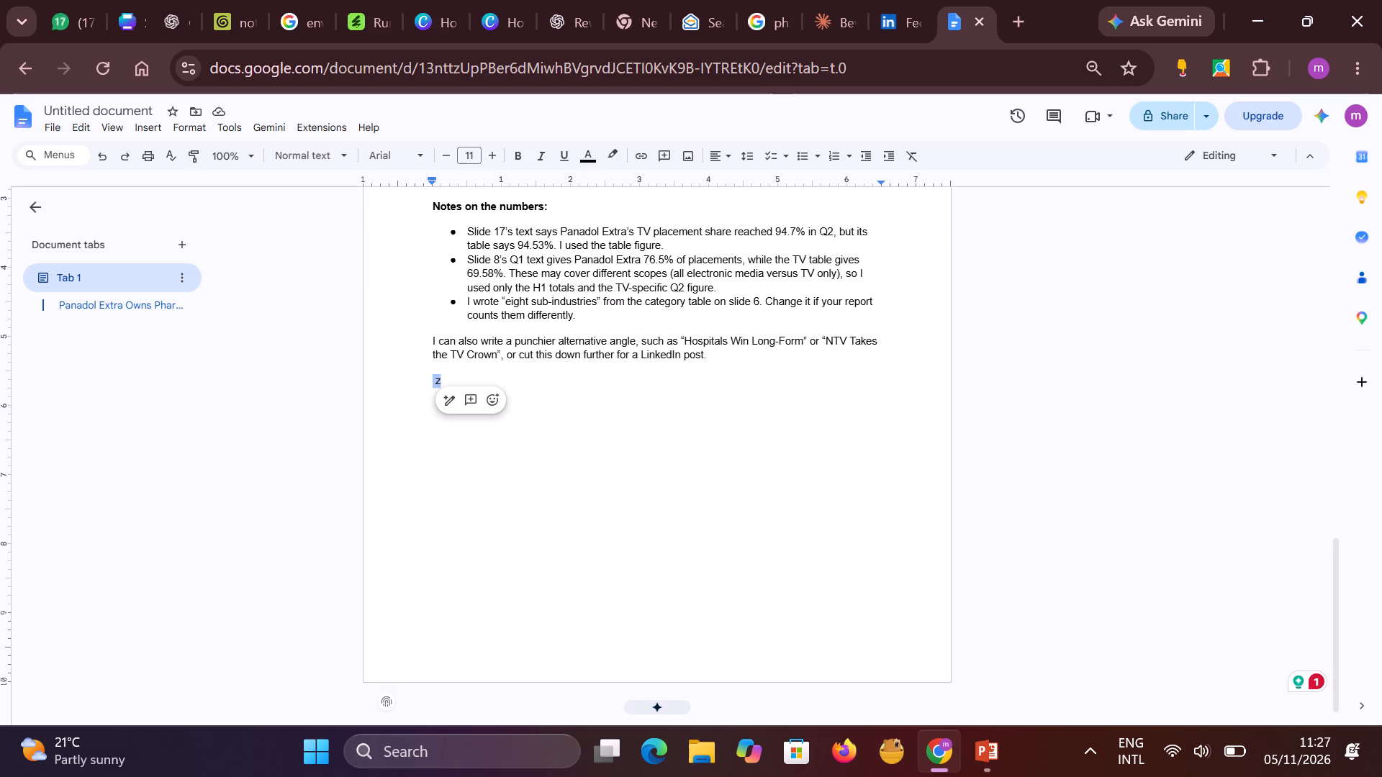
left_click_drag(435, 209, 769, 385)
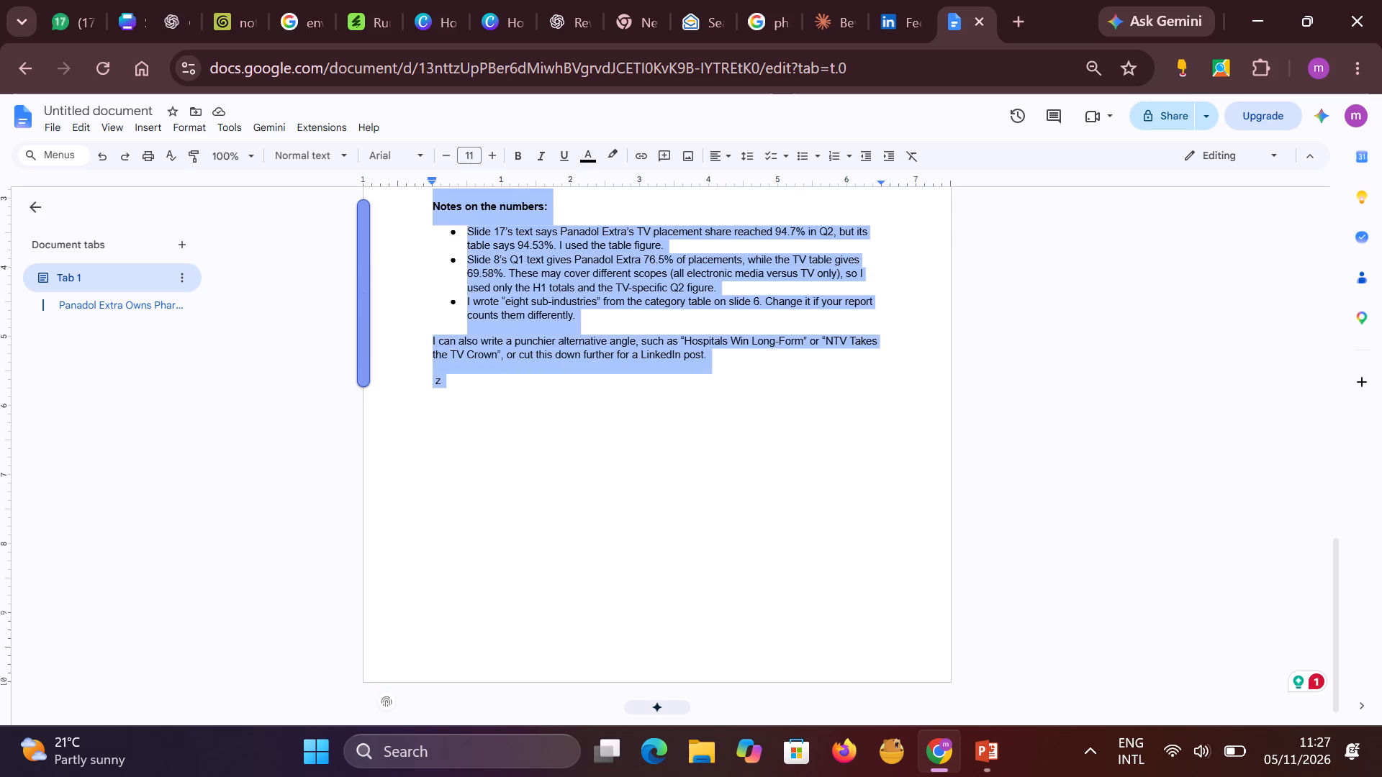
left_click_drag(769, 385, 768, 385)
key("Delete")
key("ctrl+v")
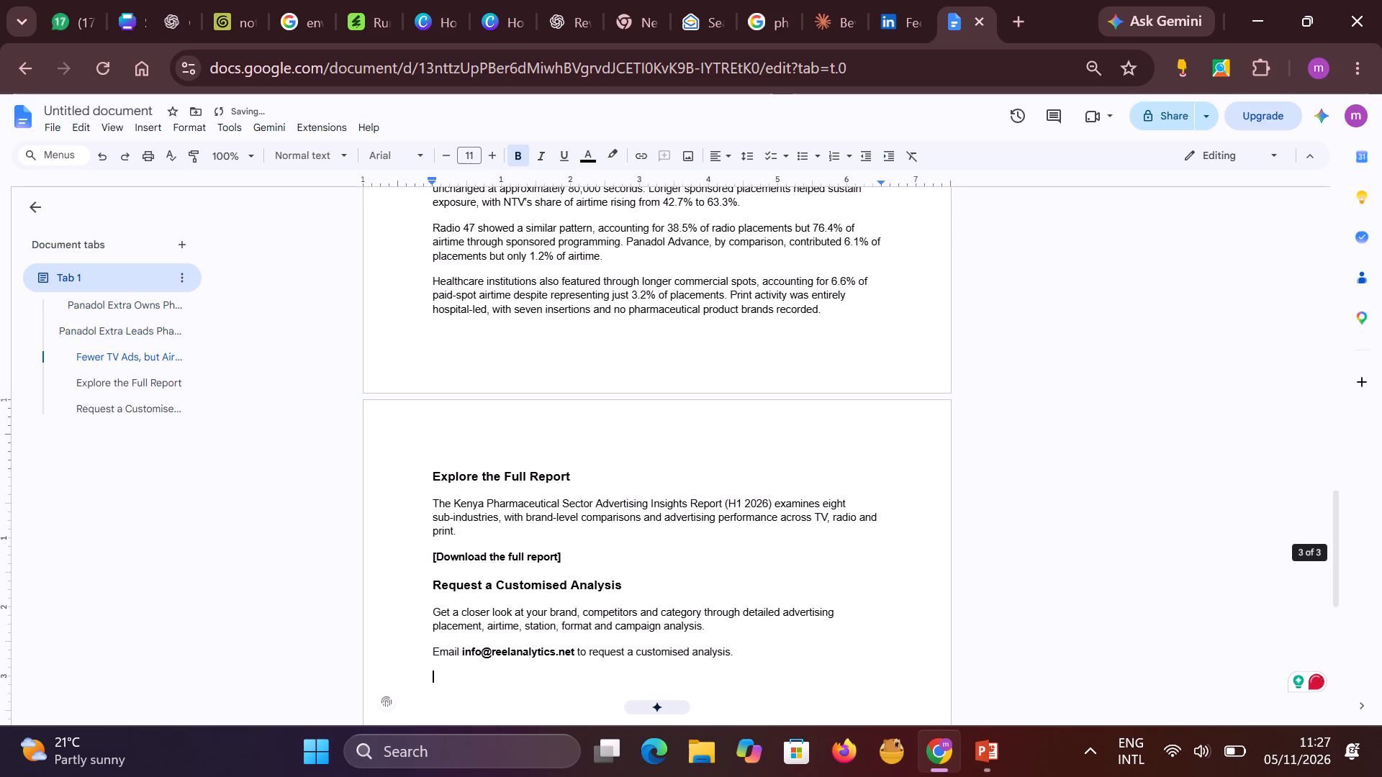
Review the pasted newsletter in the document, from its title to the customised-analysis section.
scroll(723, 477, "up", 11)
scroll(604, 451, "down", 2)
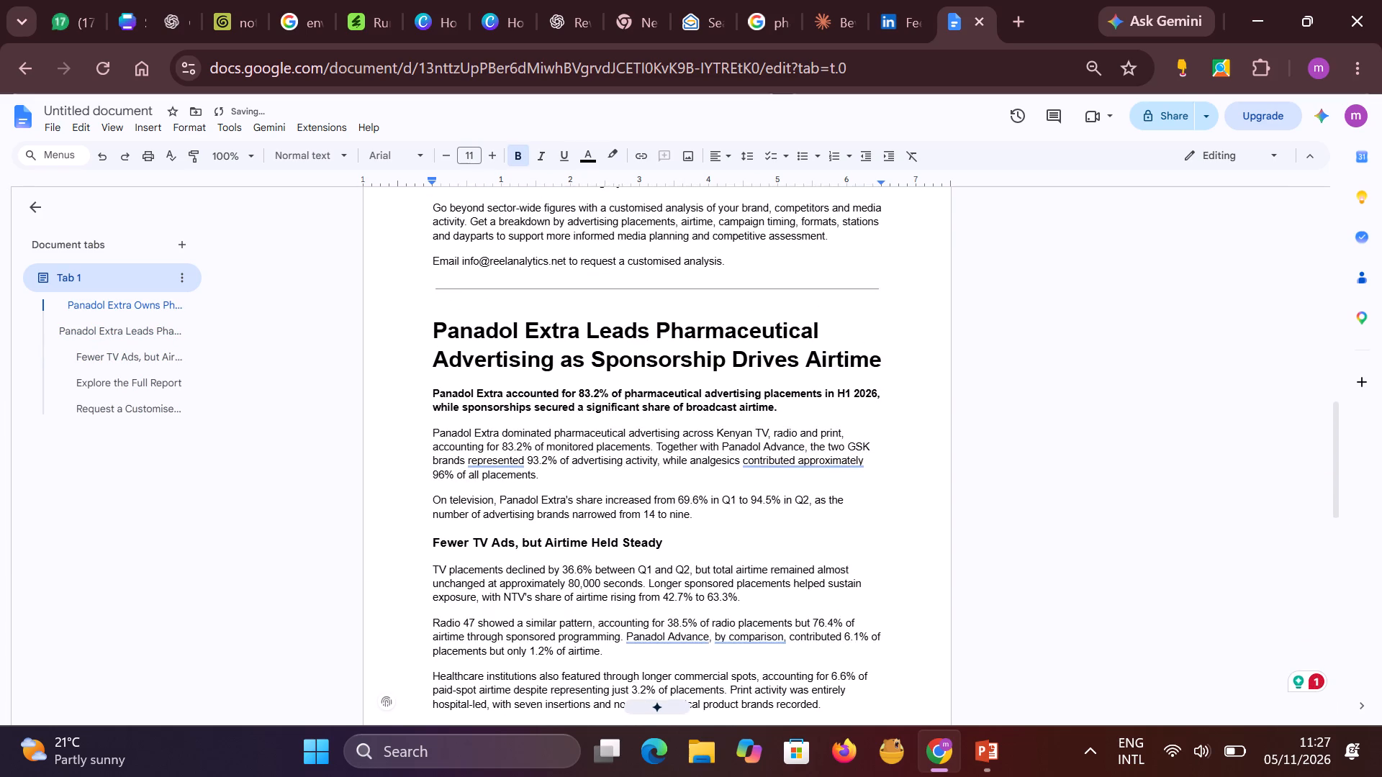
scroll(603, 451, "down", 9)
scroll(561, 530, "down", 4)
scroll(558, 537, "up", 2)
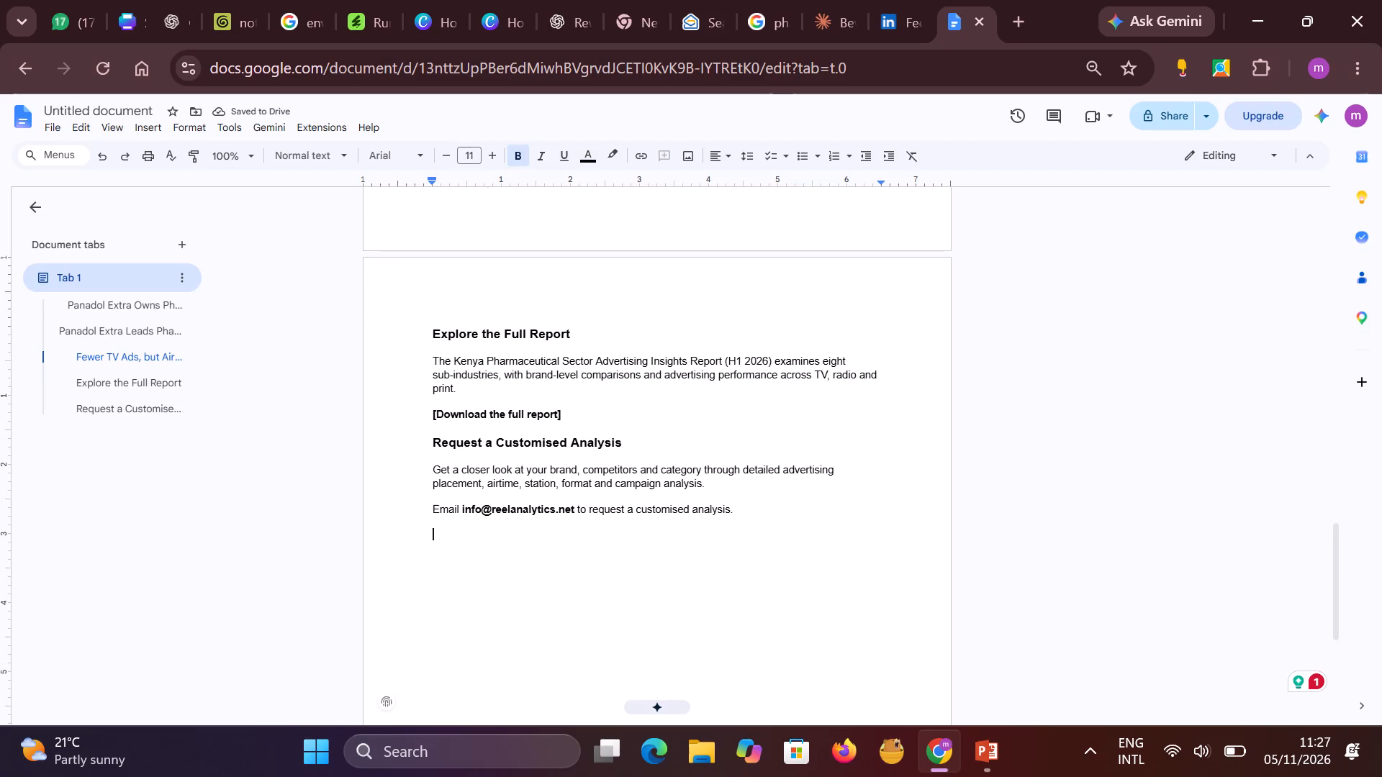
scroll(558, 486, "up", 7)
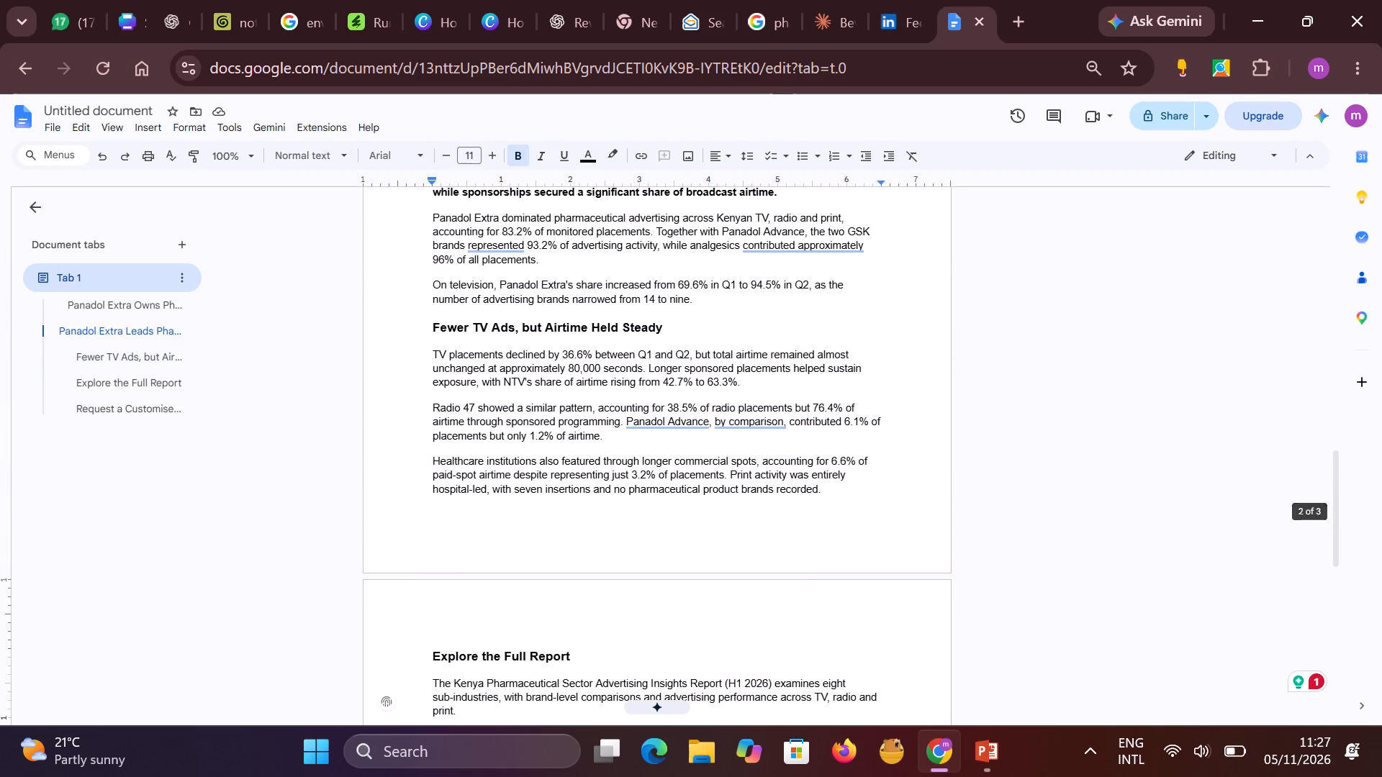
scroll(447, 492, "down", 3)
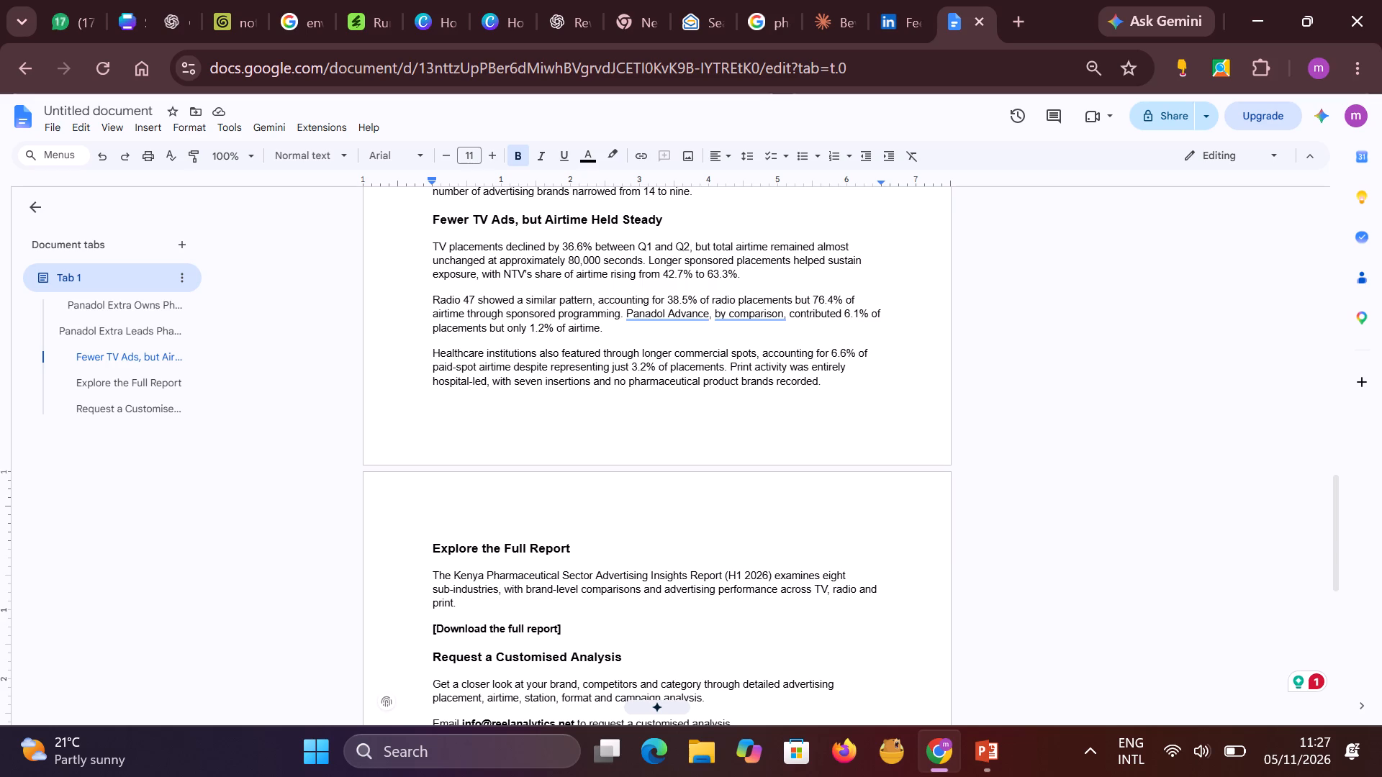
left_click(733, 621)
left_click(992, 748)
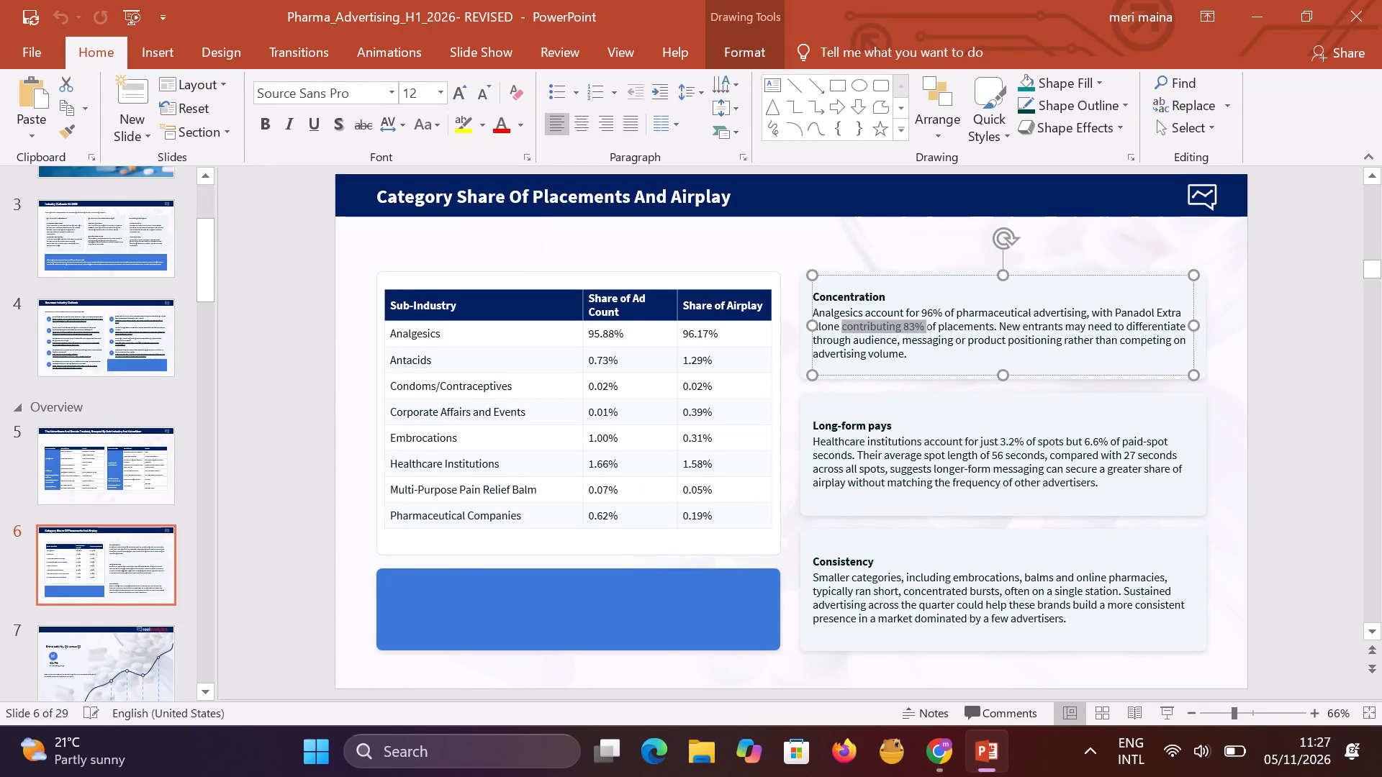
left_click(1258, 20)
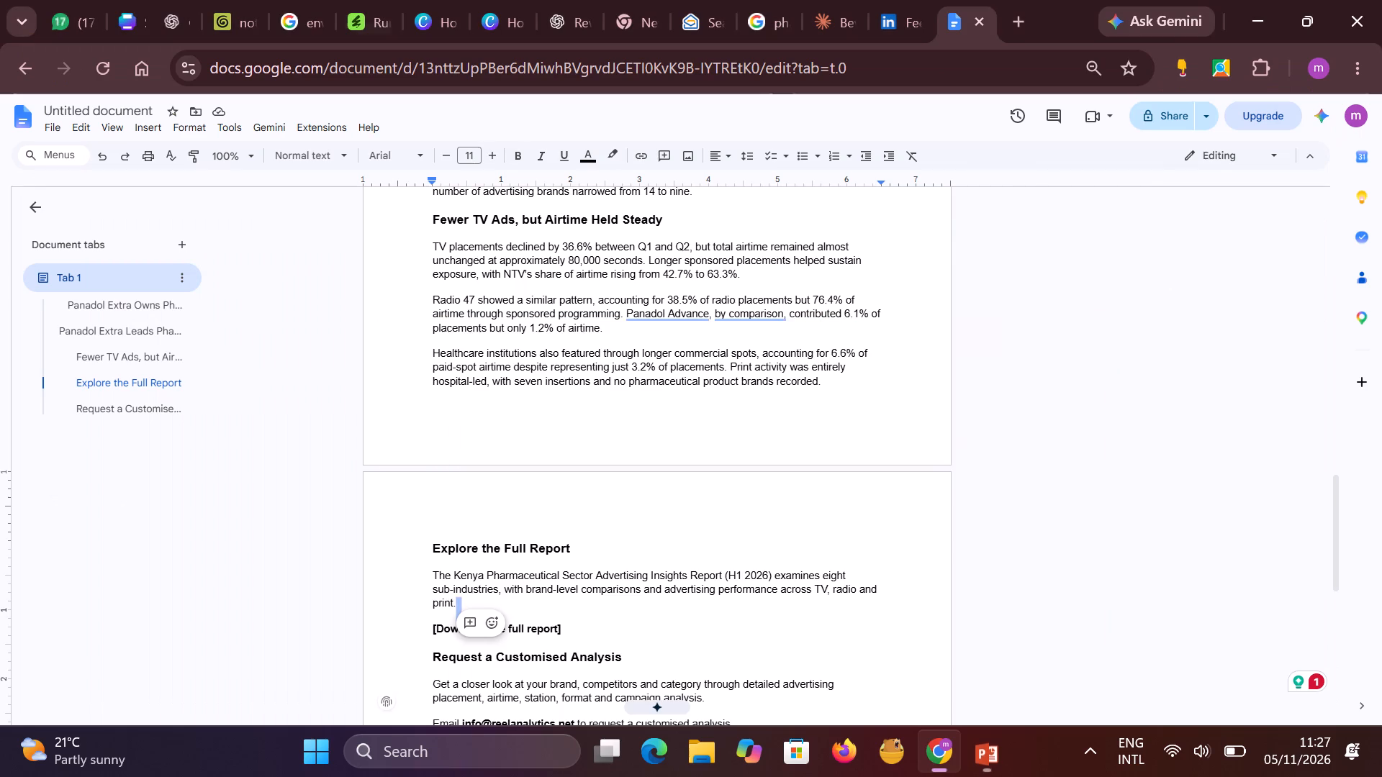
Minimise the document window and open a maximised Chrome window with the Marketing ReelAnalytics profile from the desktop.
left_click(1258, 13)
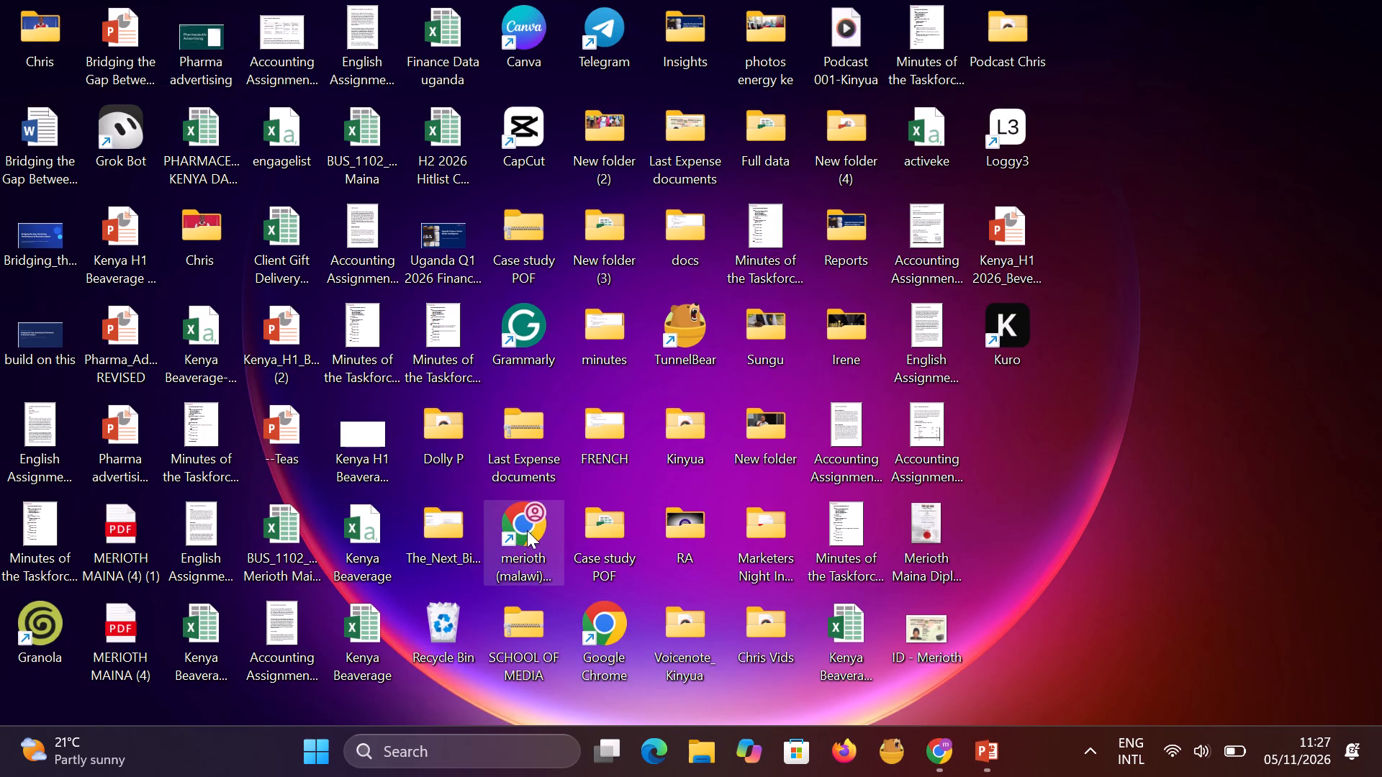
double_click(602, 612)
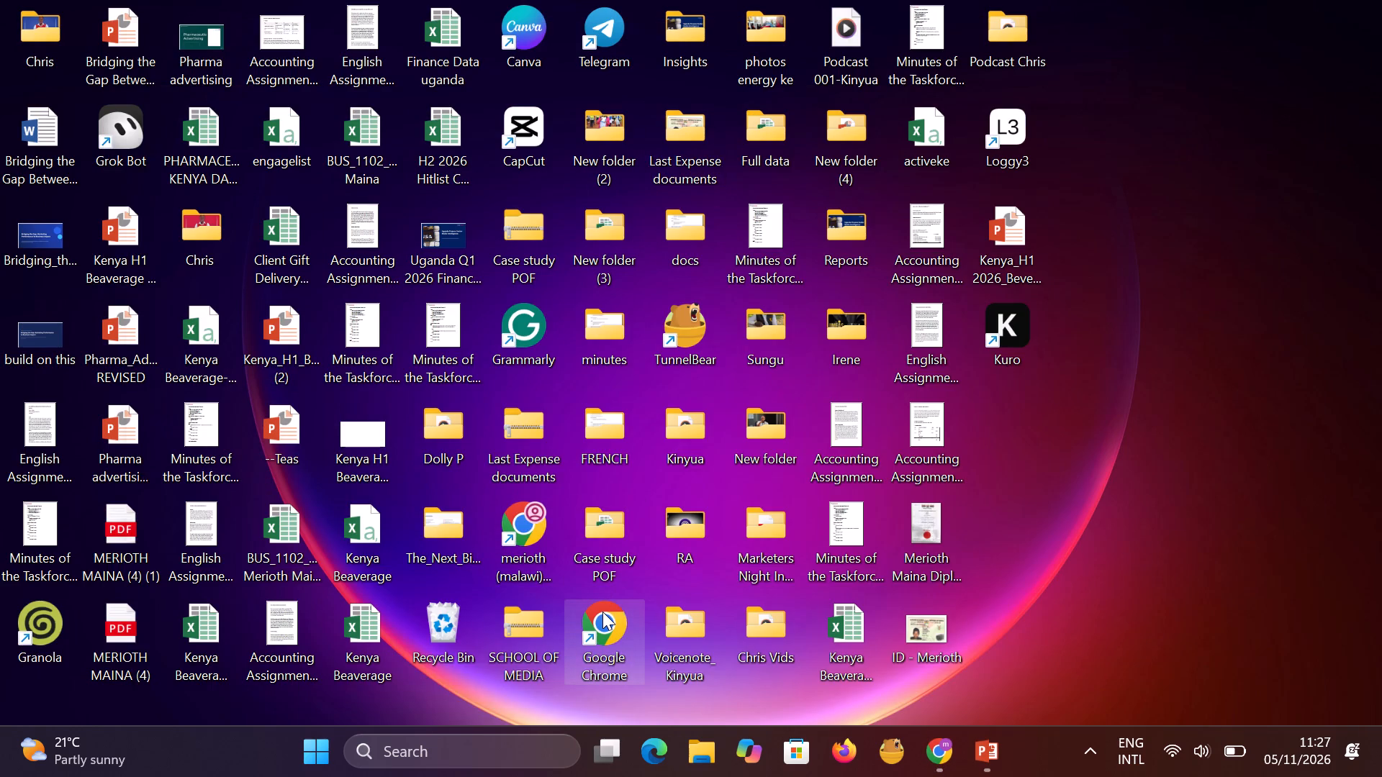
double_click(764, 422)
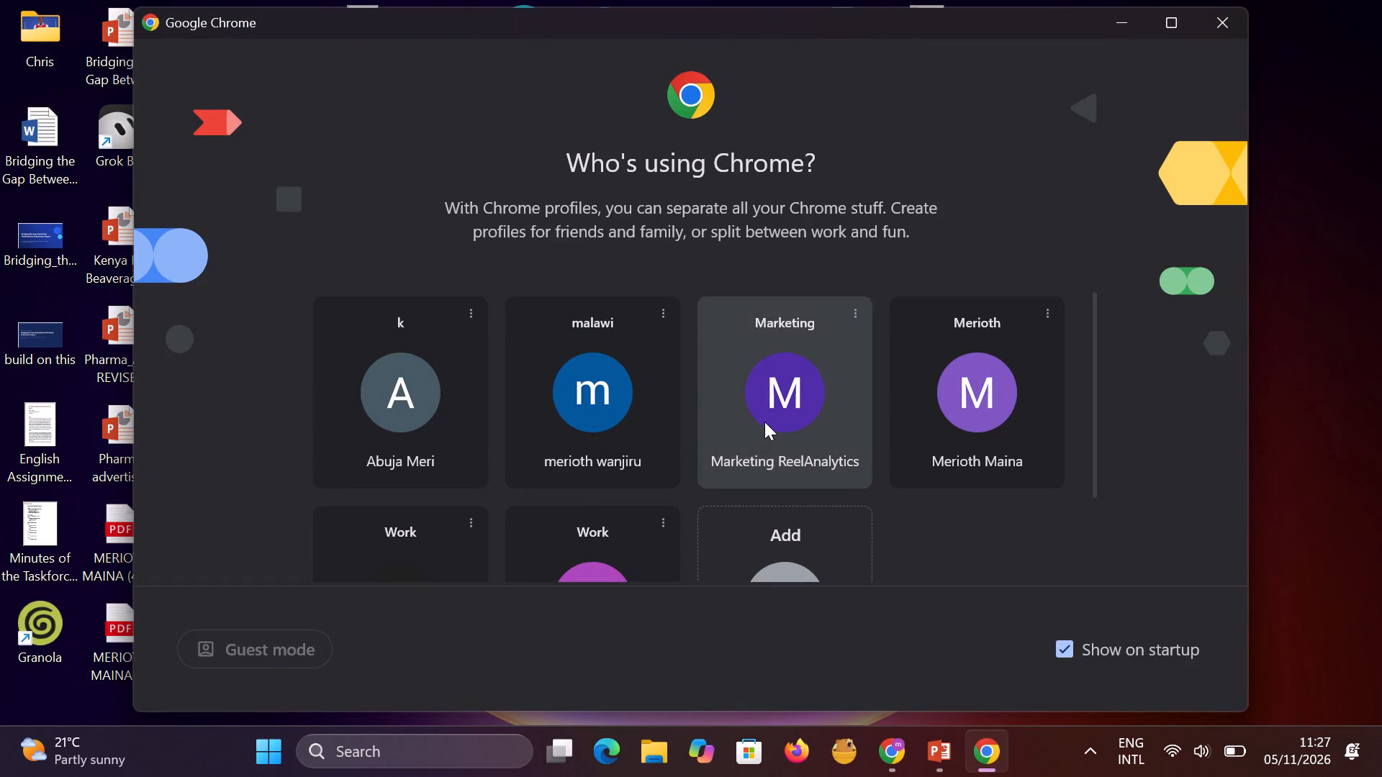
left_click(1308, 29)
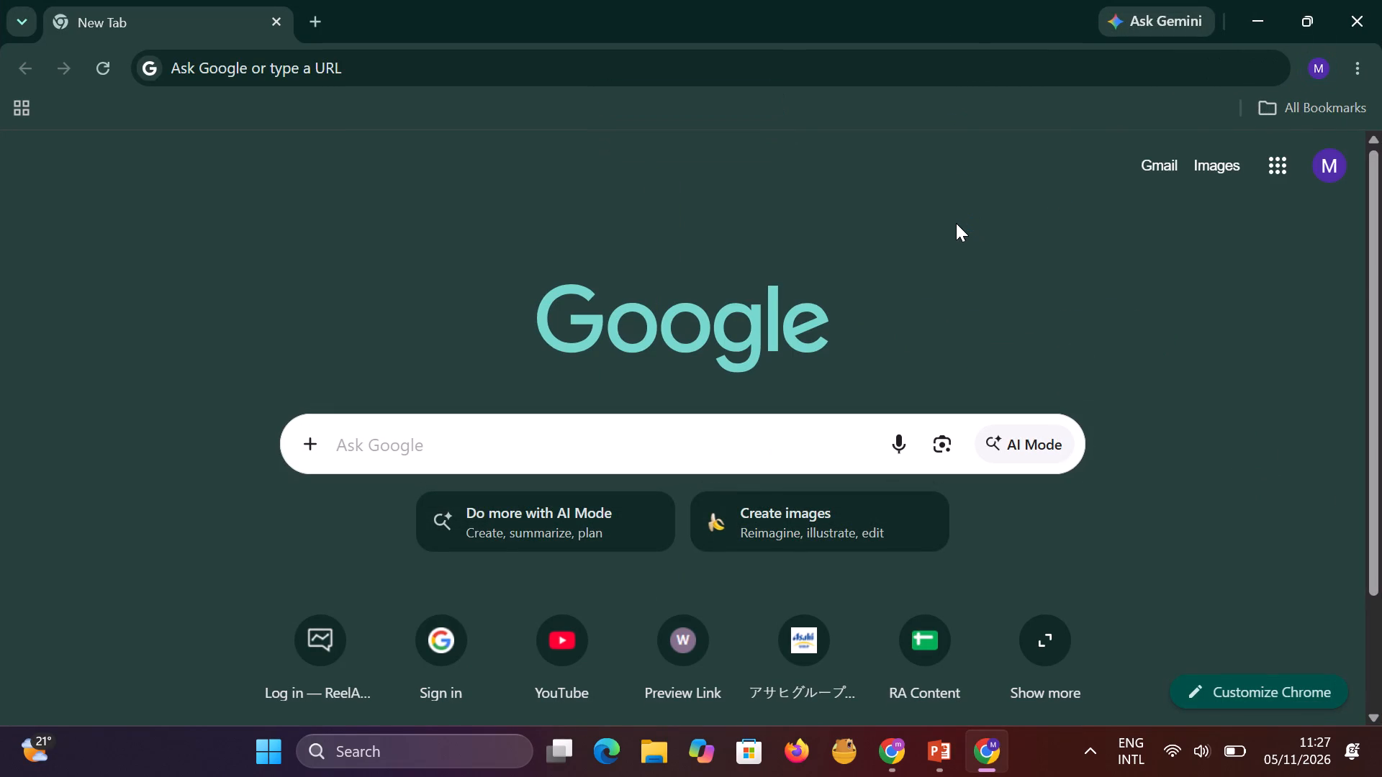
Open the Google apps launcher in the Marketing profile's new window.
left_click(1270, 165)
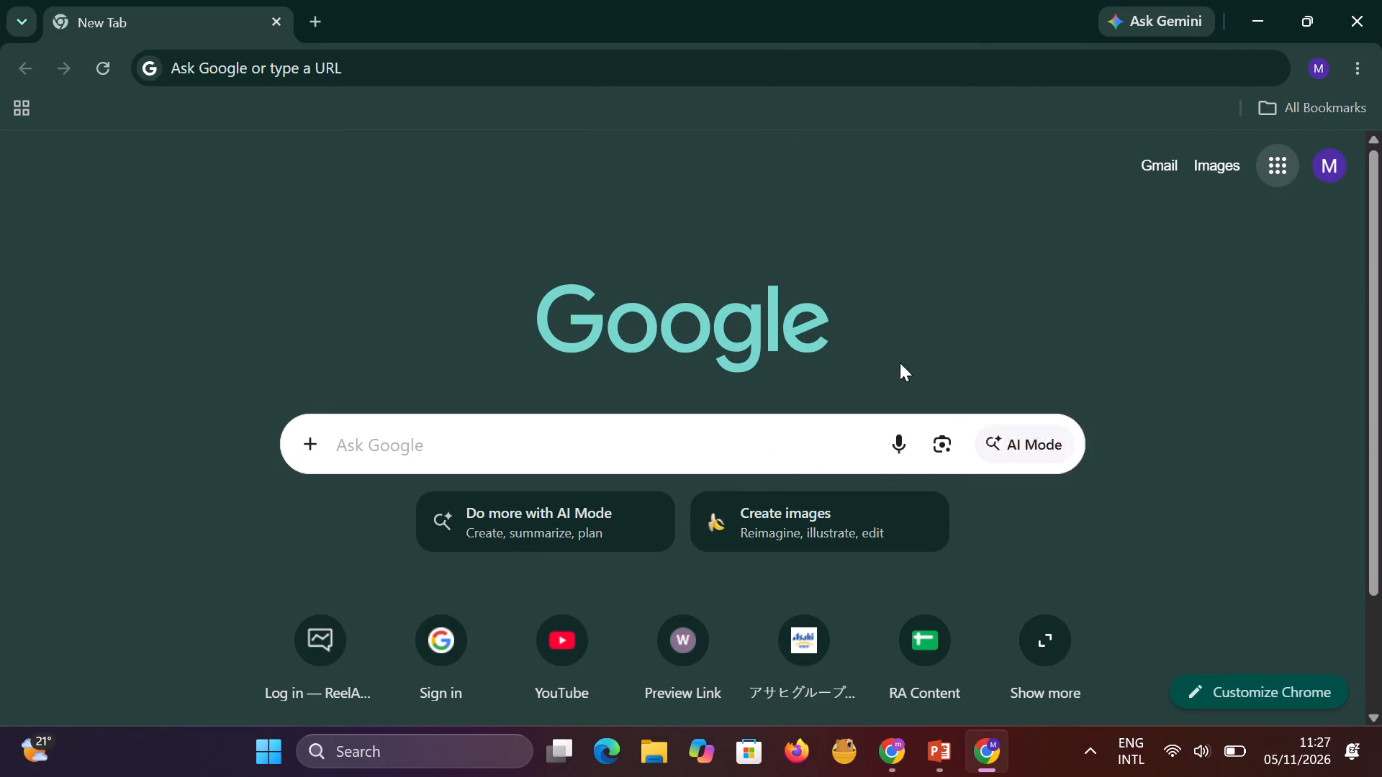
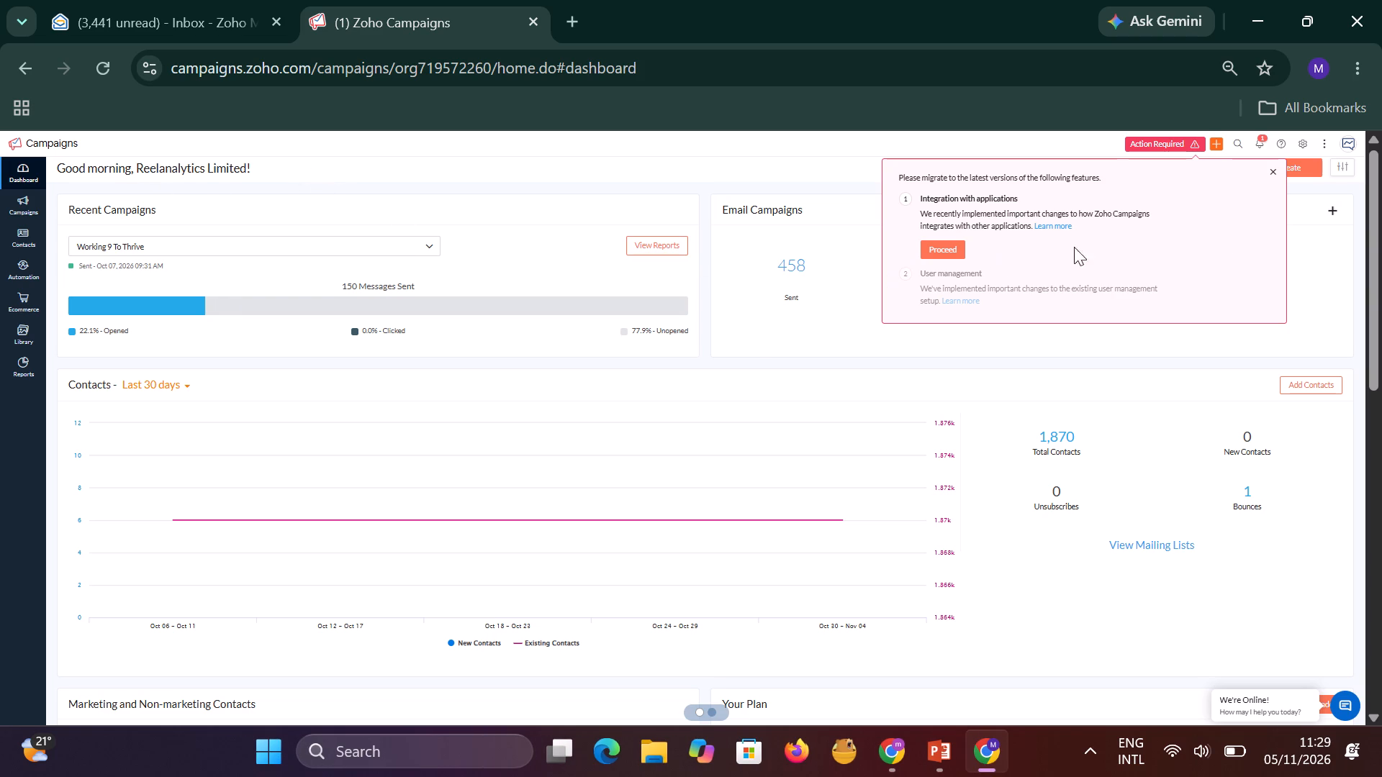
Dismiss the feature-migration notice and look over the campaigns dashboard.
left_click(1272, 171)
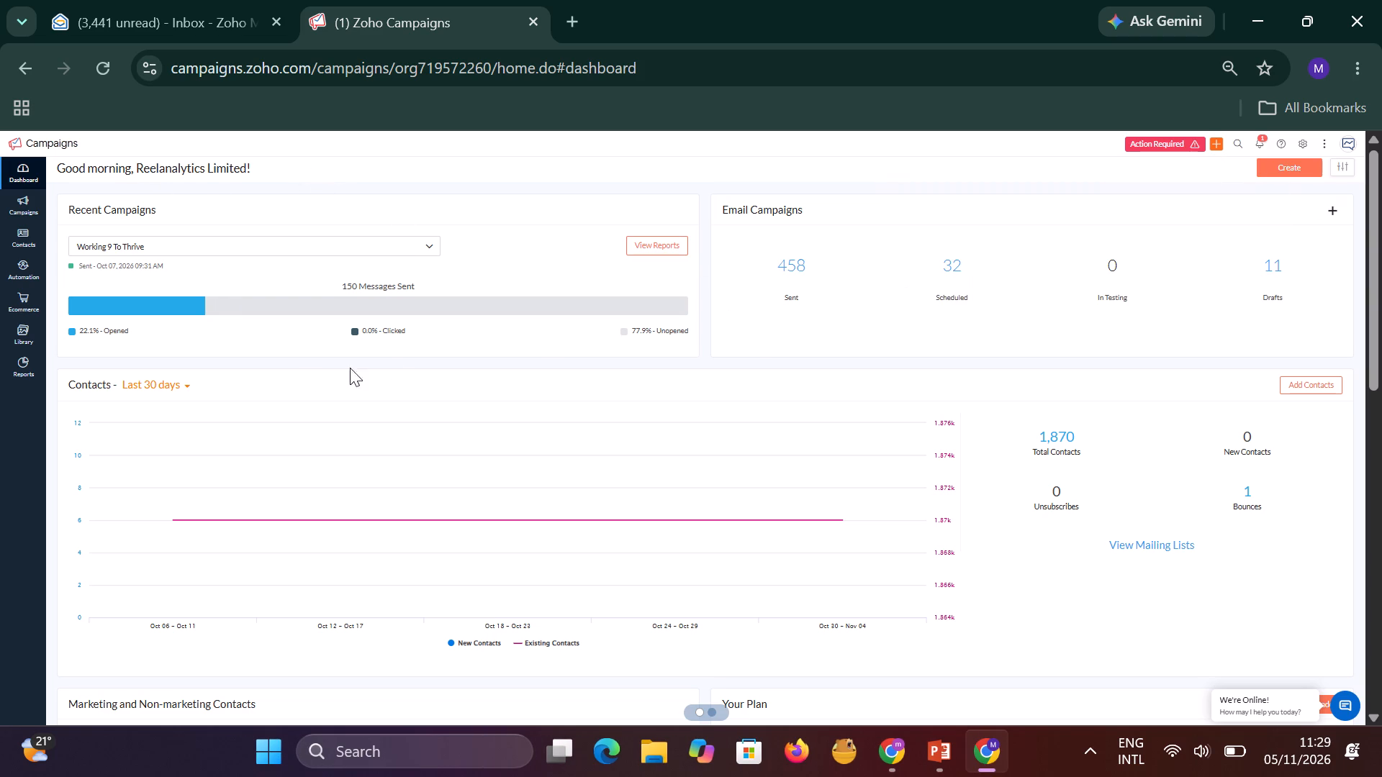
scroll(201, 371, "up", 5)
scroll(129, 377, "down", 1)
scroll(129, 377, "up", 1)
scroll(131, 385, "down", 11)
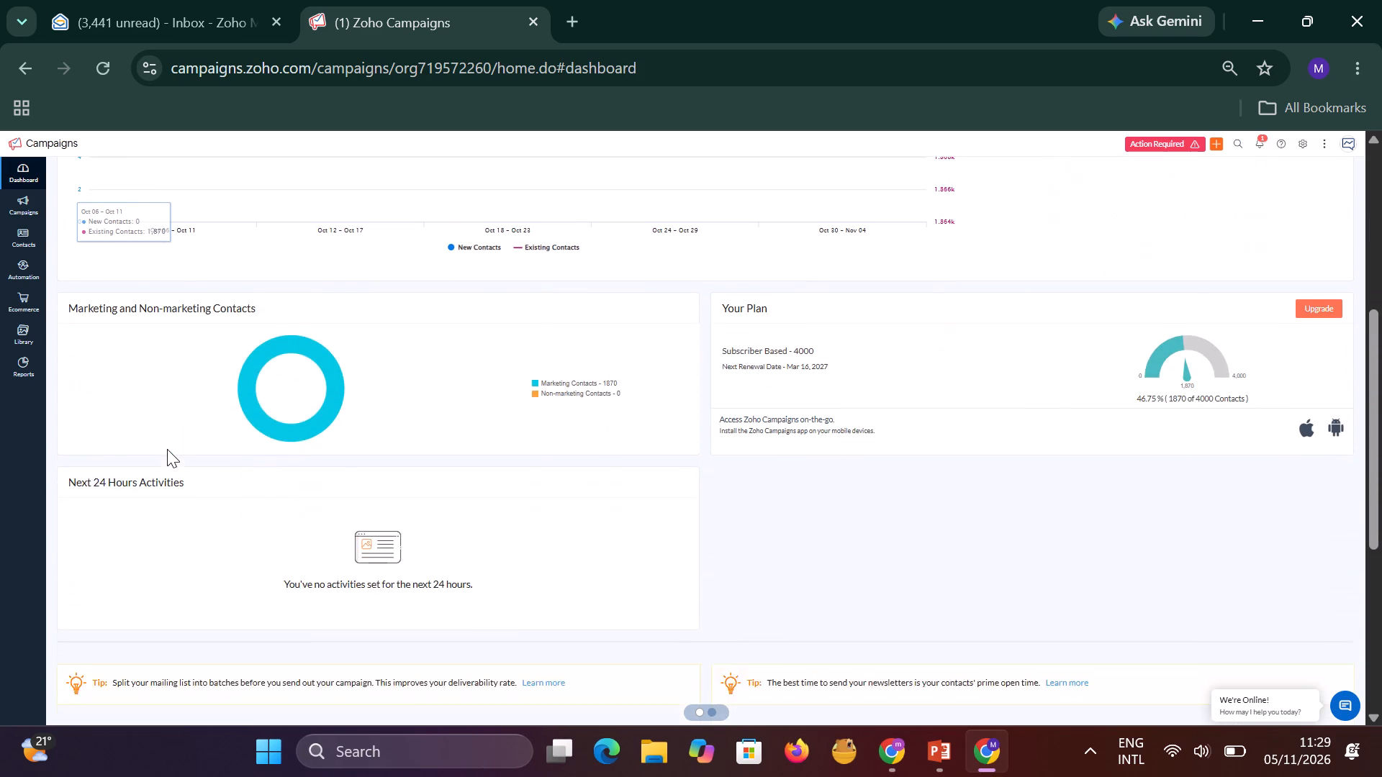
scroll(169, 447, "up", 20)
scroll(169, 447, "up", 1)
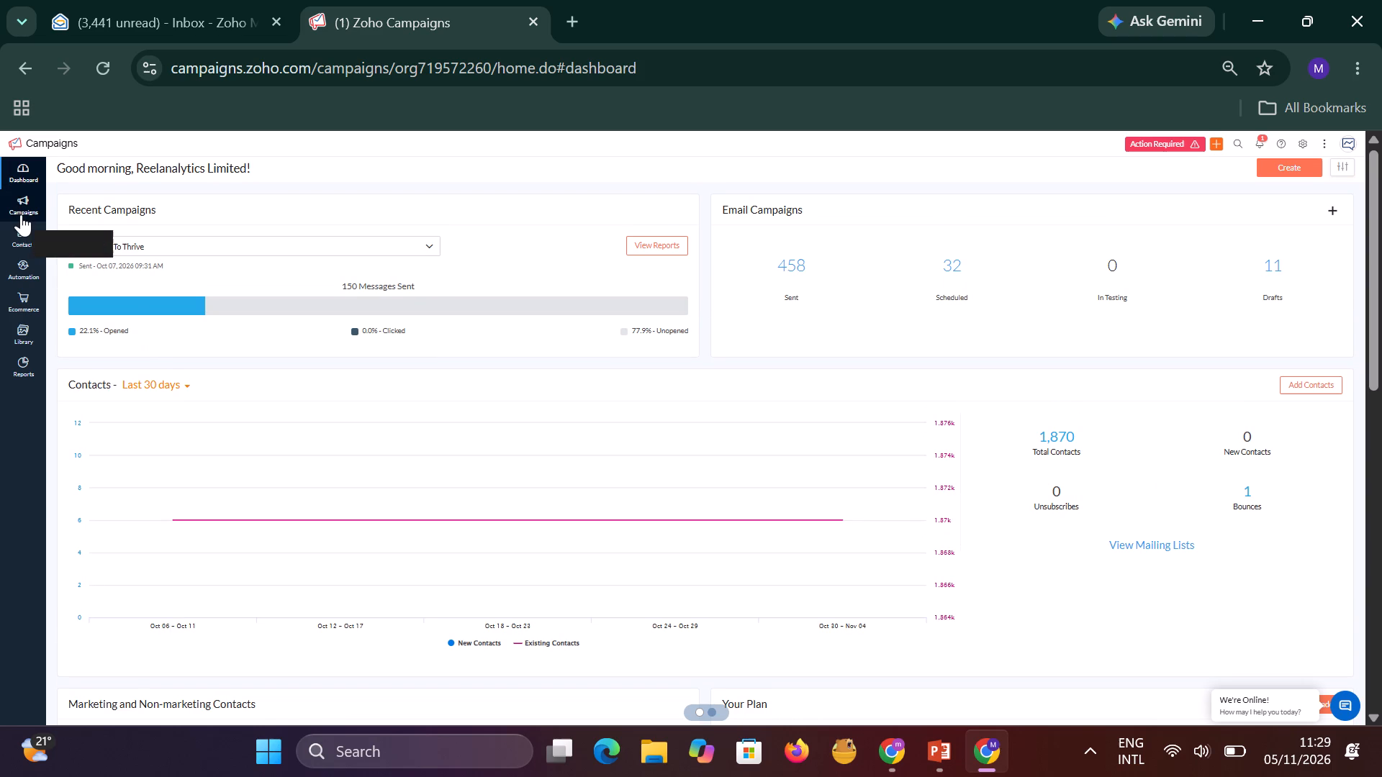
Start a new regular email campaign from the email campaigns list.
left_click(21, 214)
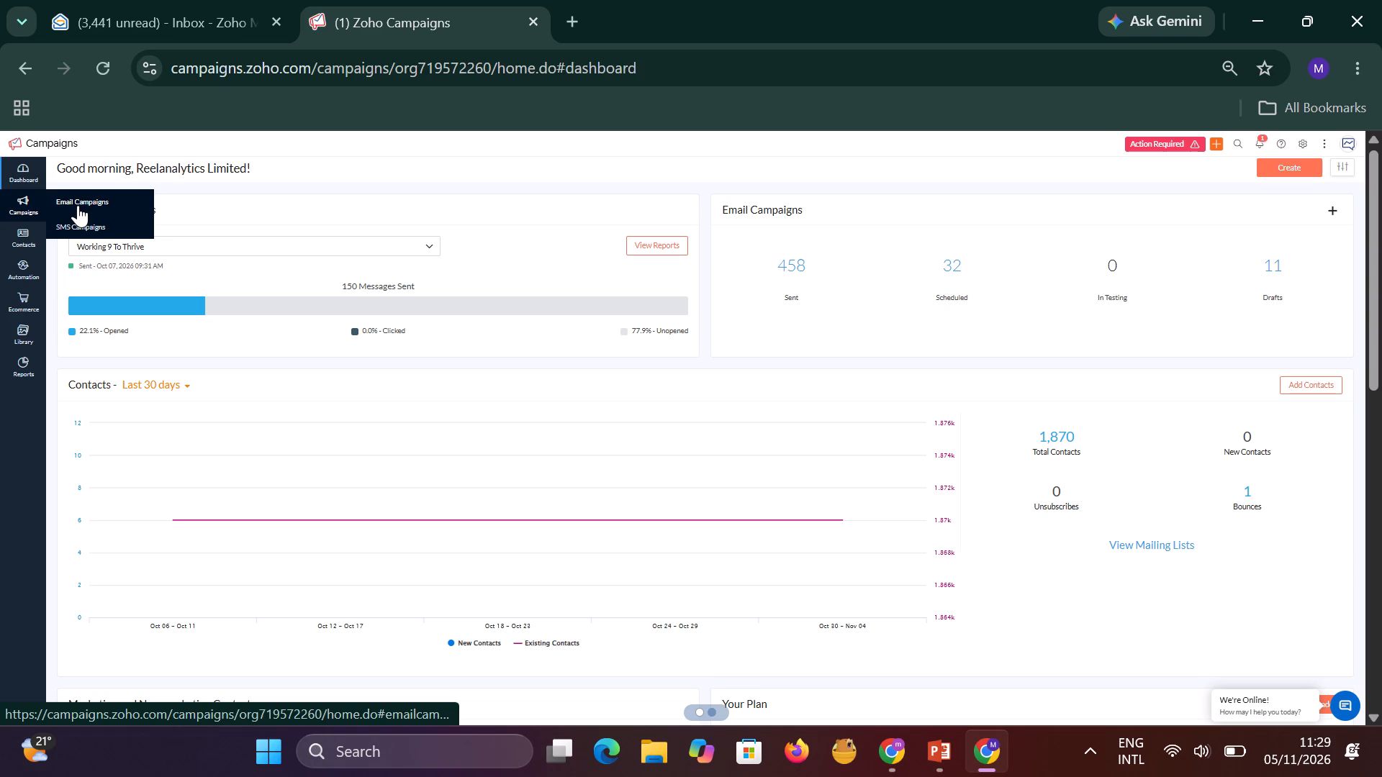
left_click(78, 205)
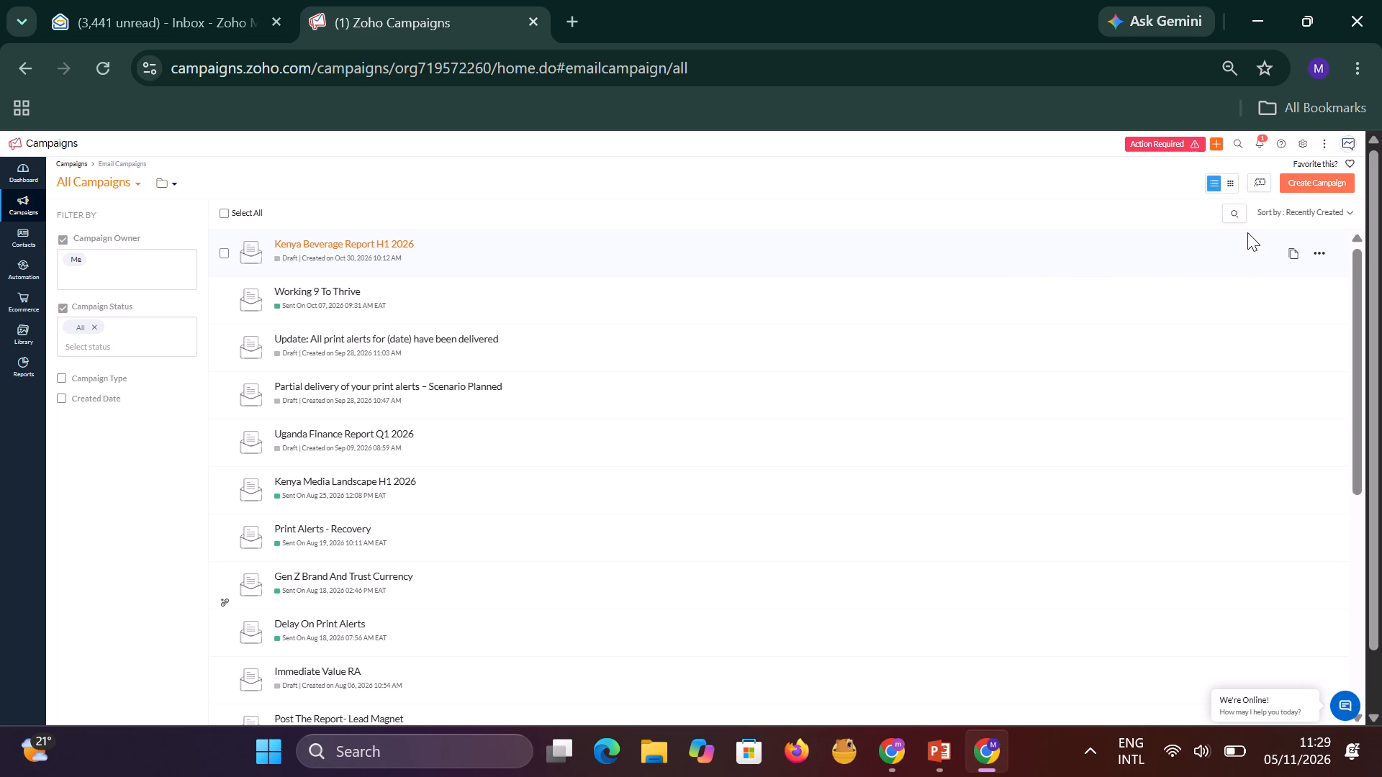
left_click(1316, 185)
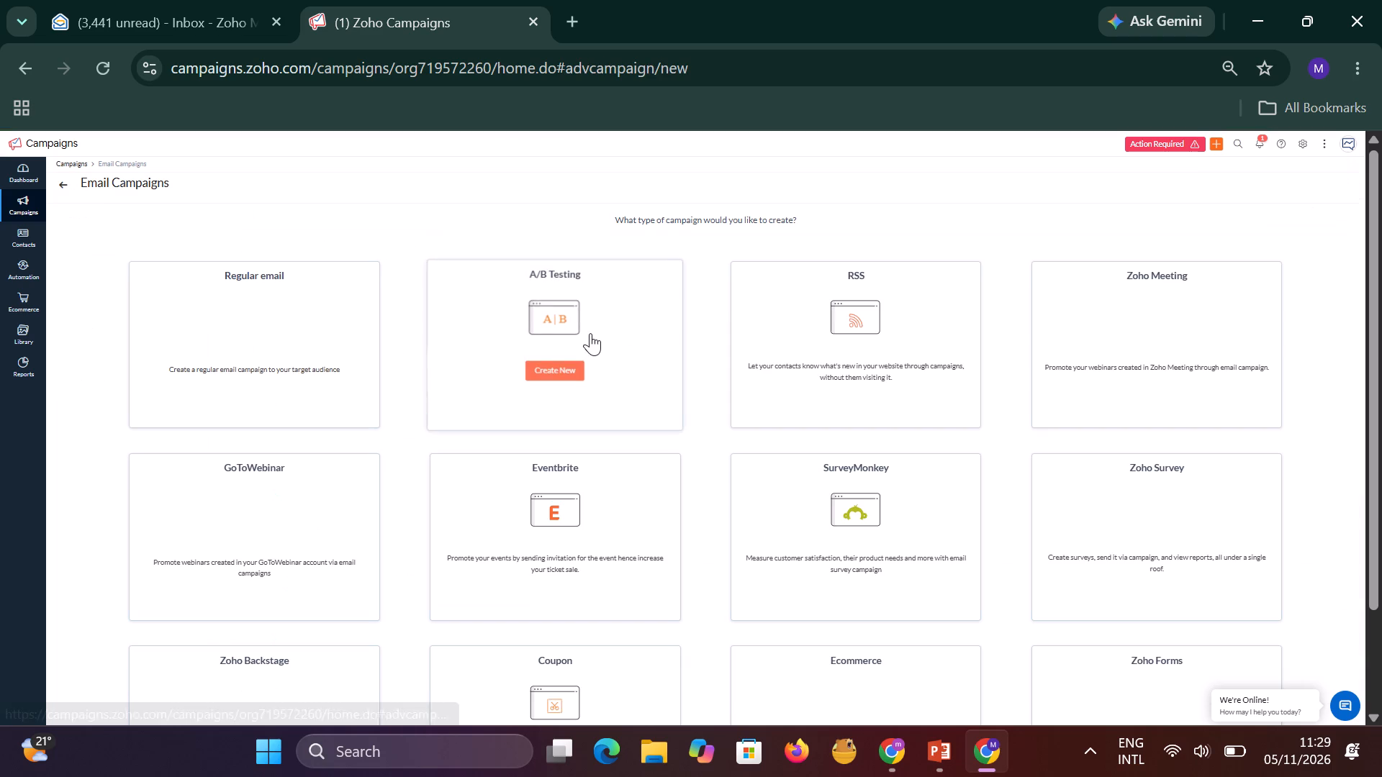
left_click(243, 344)
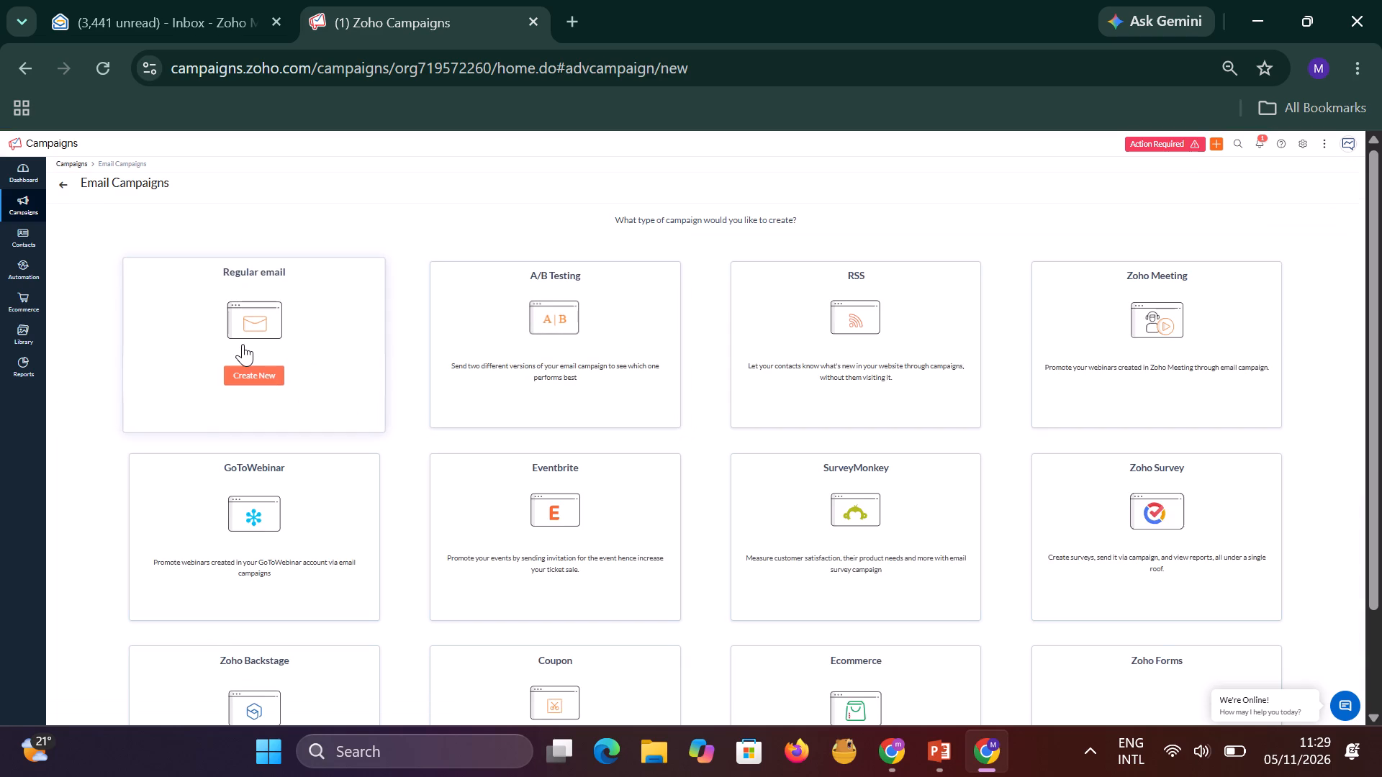
left_click(252, 383)
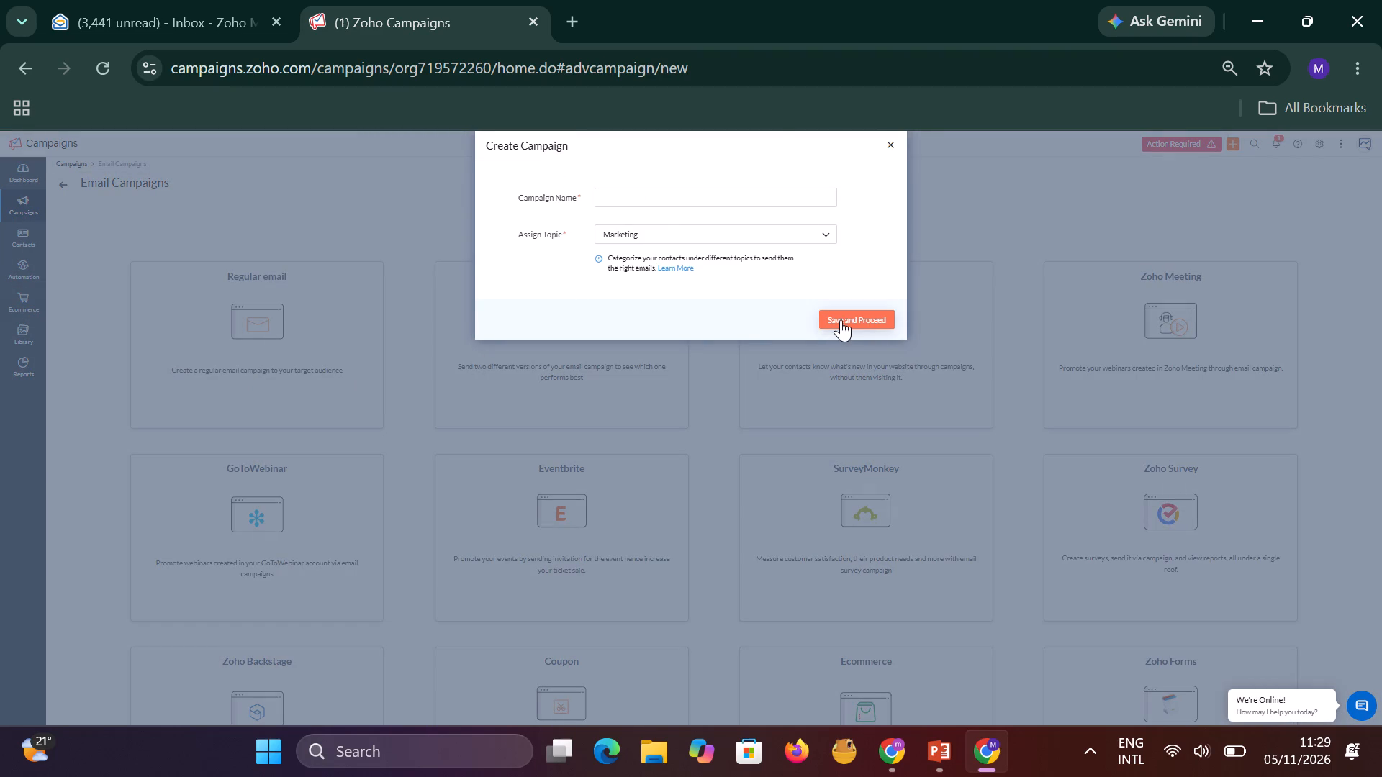
Fill the campaign name with the earlier entry "Kenya Beverage Report H1 2026" and replace "Beverage" with "Phama c".
left_click(606, 199)
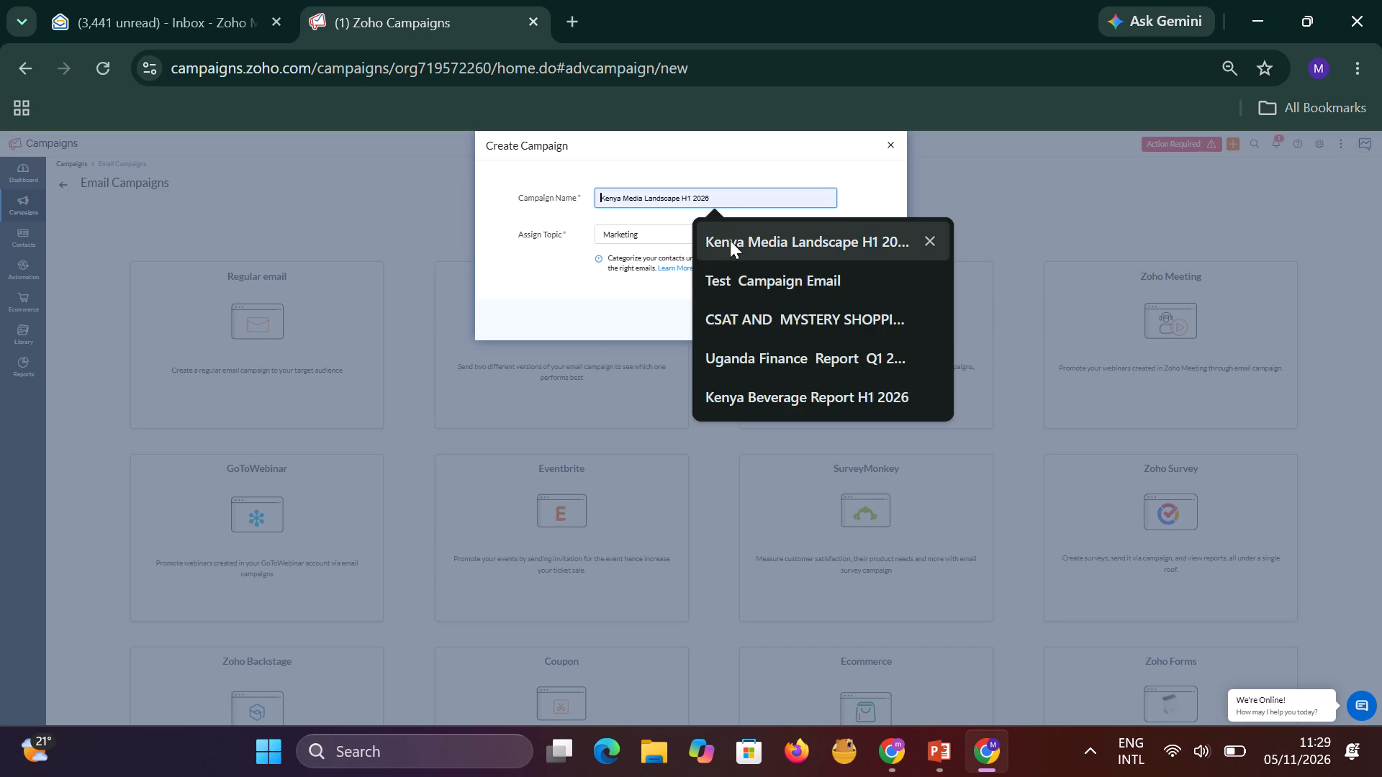
left_click(758, 393)
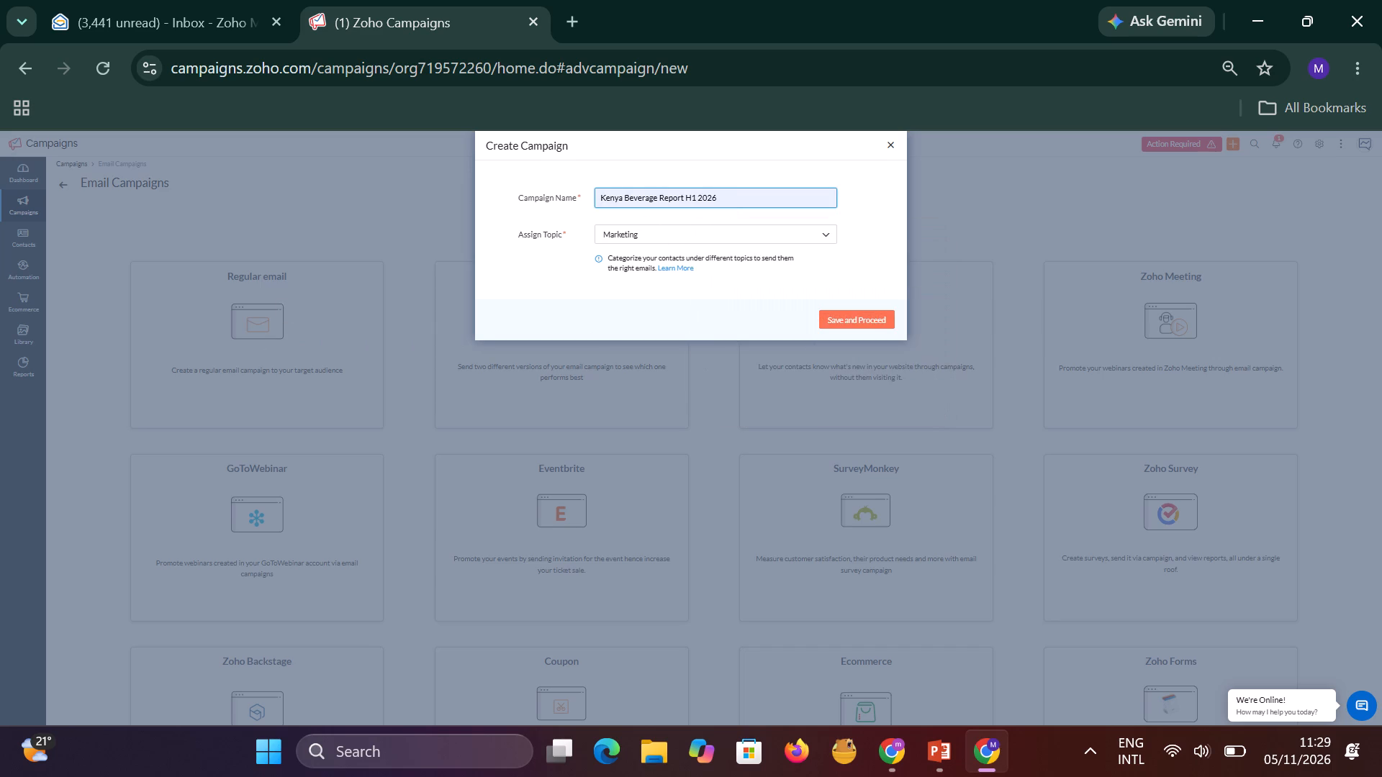
left_click_drag(623, 200, 659, 199)
type("Phama c")
Search Google in a new tab for "phamacuticles" and copy the correctly spelled word "Pharmaceuticals" from the results.
left_click(569, 35)
left_click(432, 435)
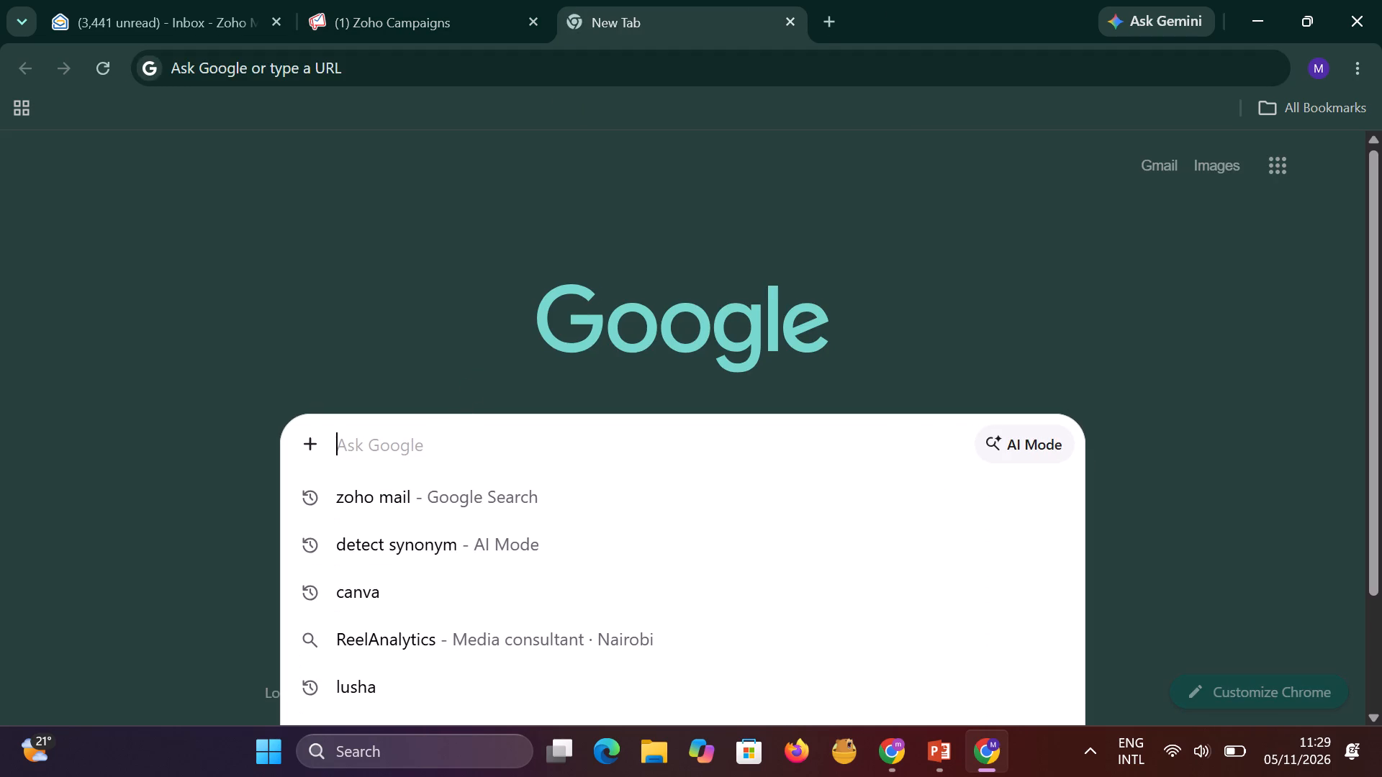
type("phamacuticles")
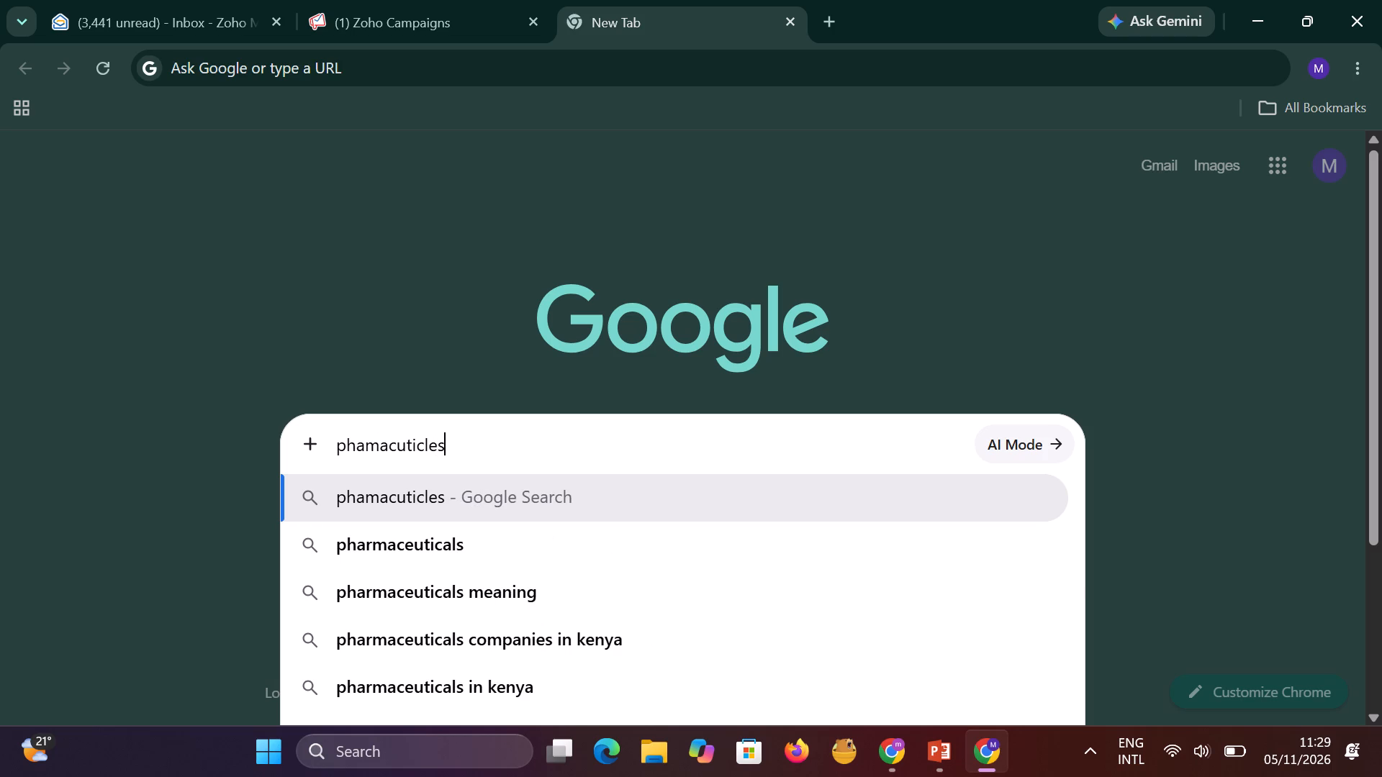
key("Return")
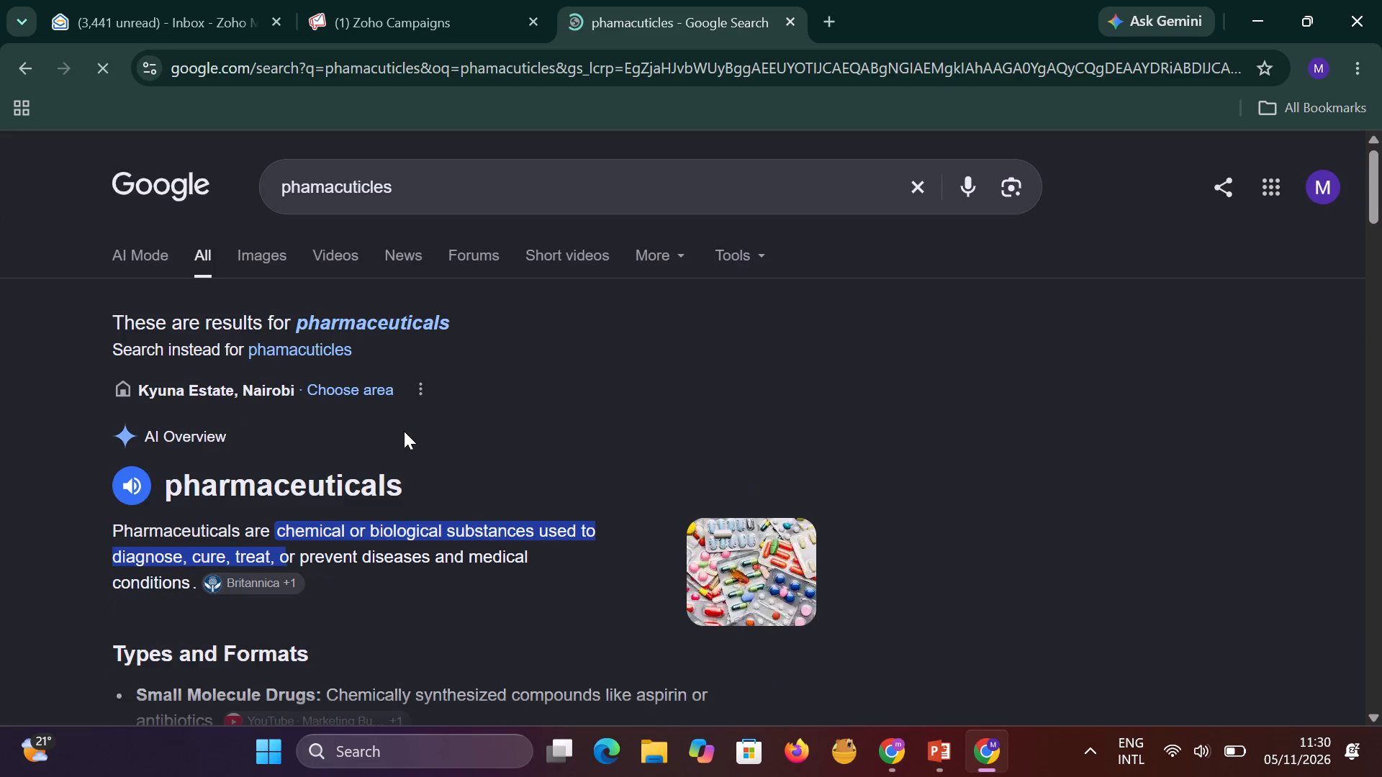
scroll(409, 427, "down", 4)
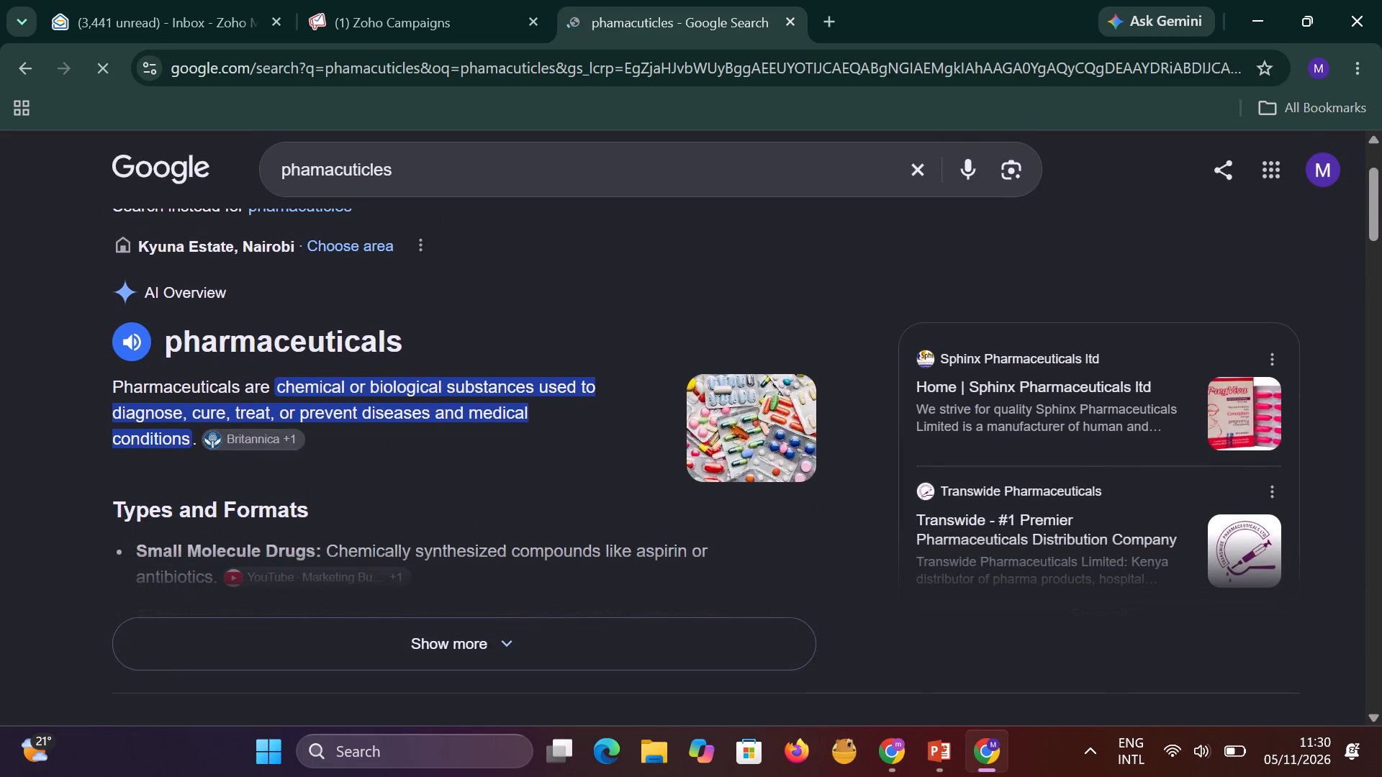
left_click_drag(112, 388, 236, 388)
key("ctrl+c")
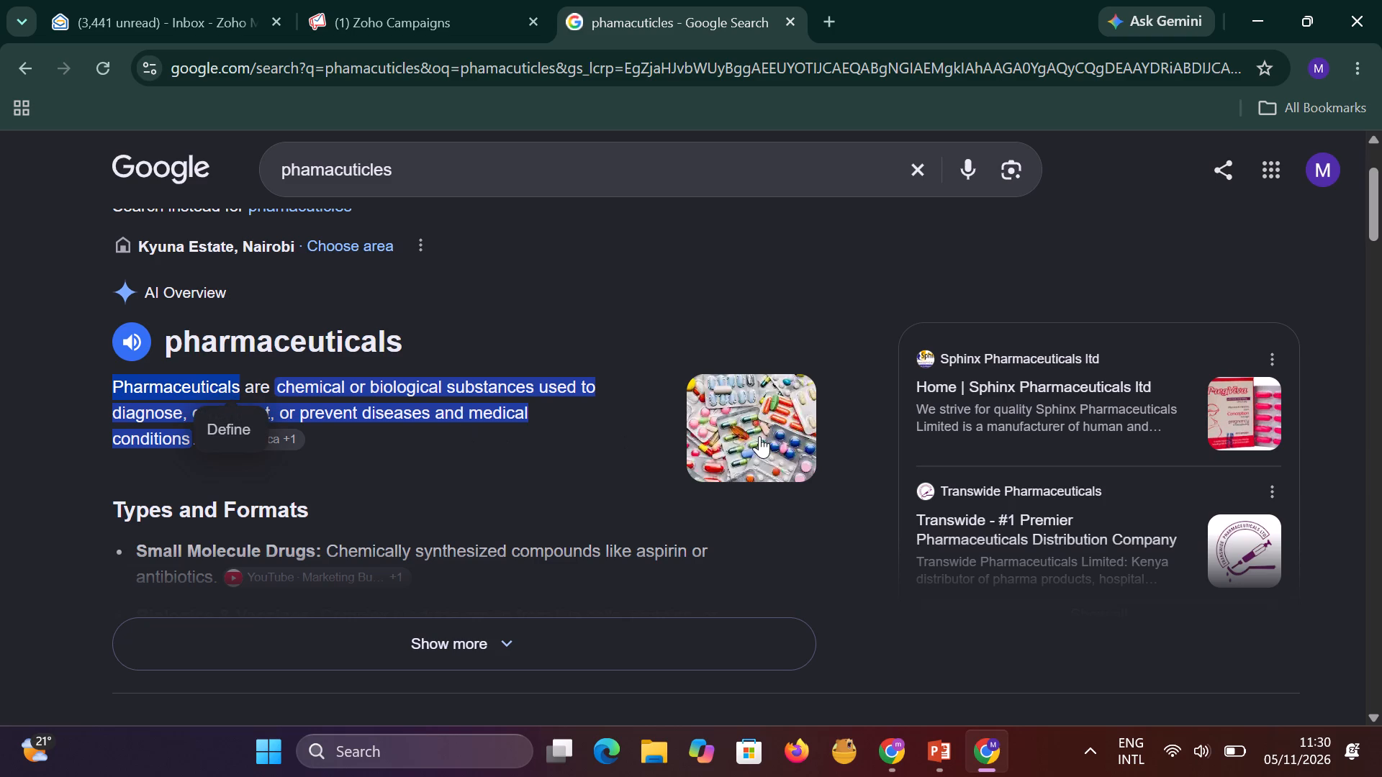
scroll(763, 435, "down", 4)
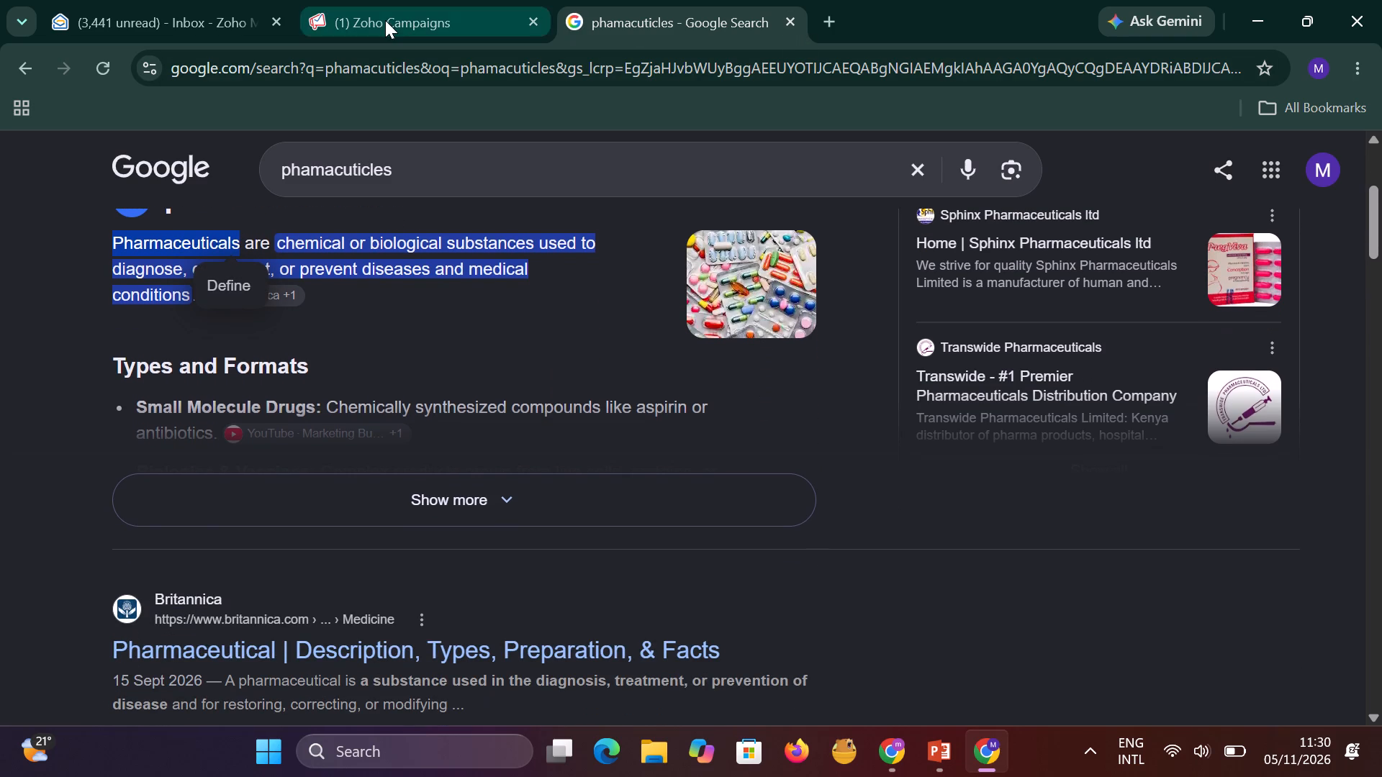
Replace the misspelled word in the campaign name with the copied one and fix the spacing to read "Kenya Pharmaceuticals Report H1 2026".
left_click(384, 20)
left_click_drag(710, 196, 604, 202)
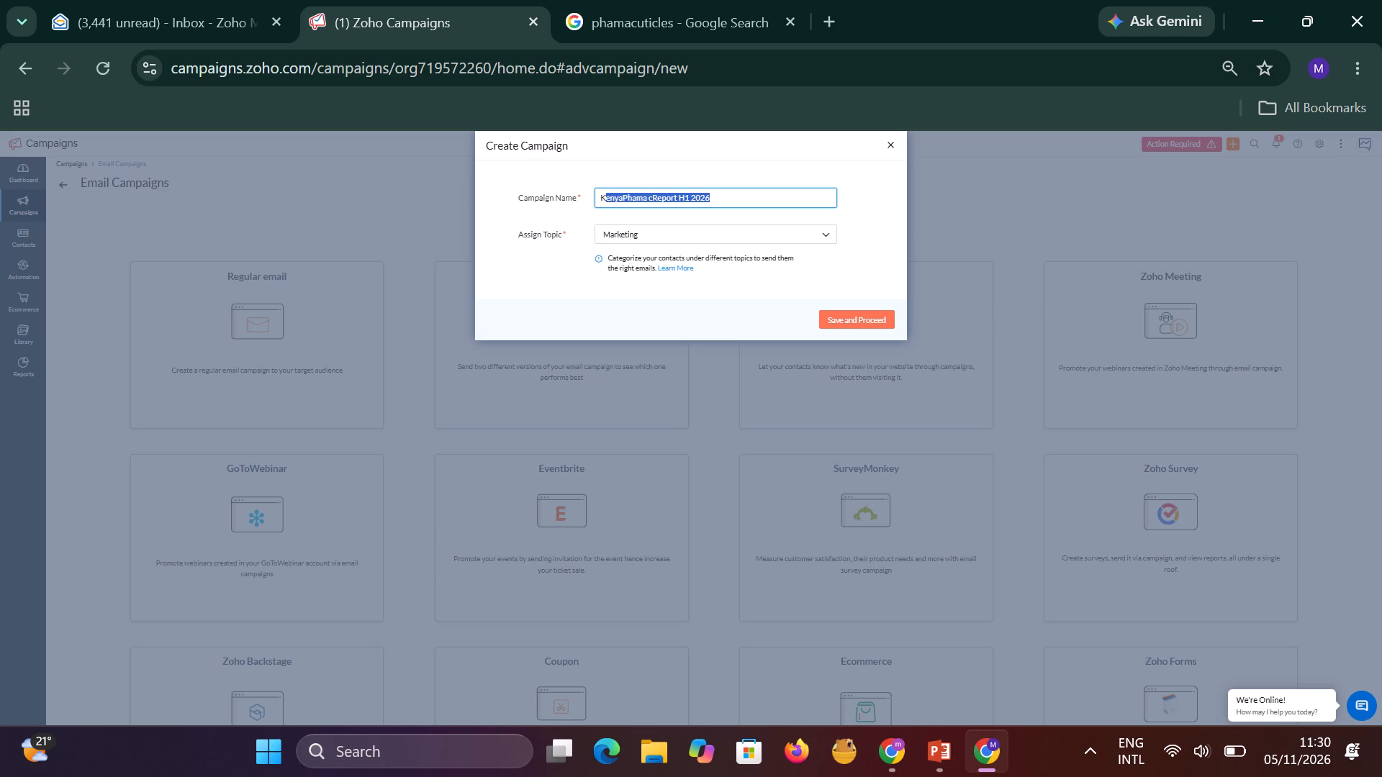
left_click_drag(604, 202, 623, 196)
left_click(631, 193)
left_click_drag(651, 194, 624, 198)
key("ctrl+v")
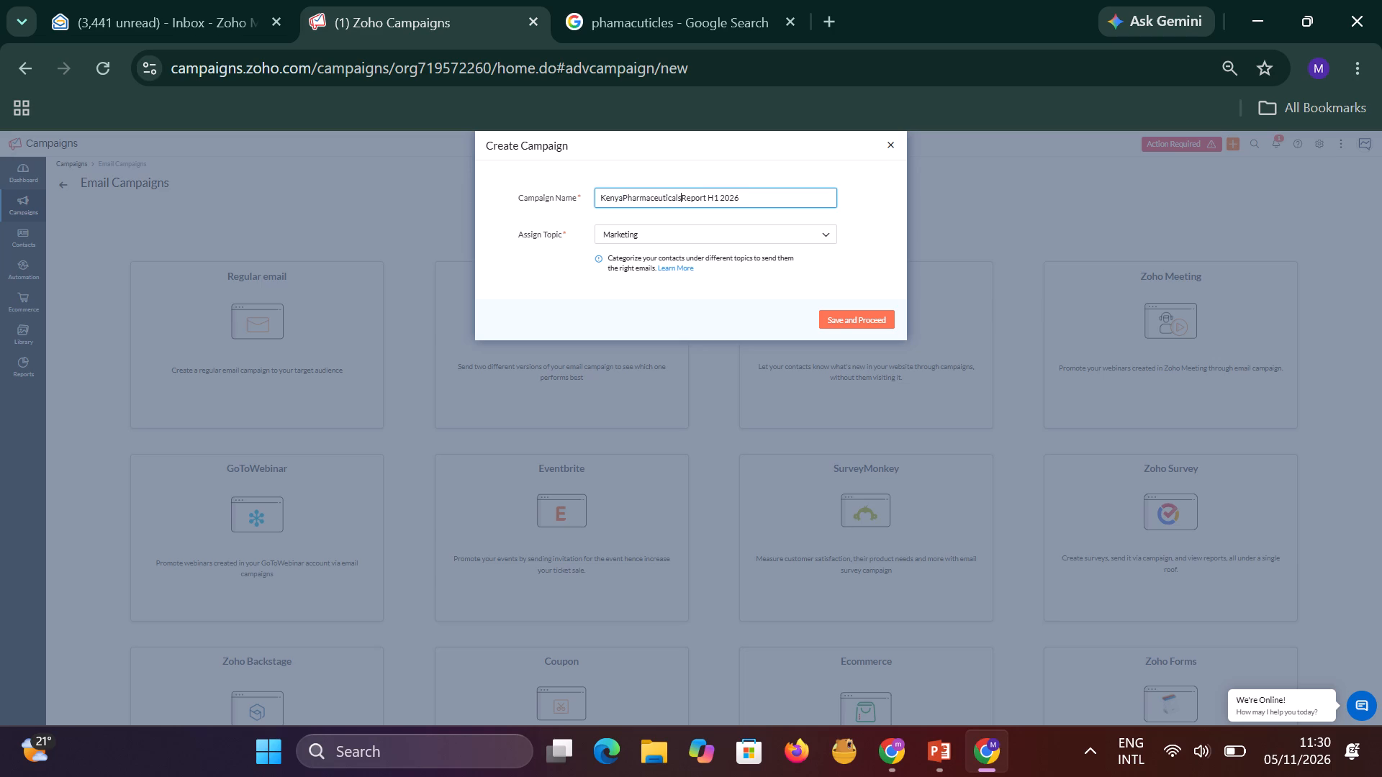
left_click(622, 200)
key("space")
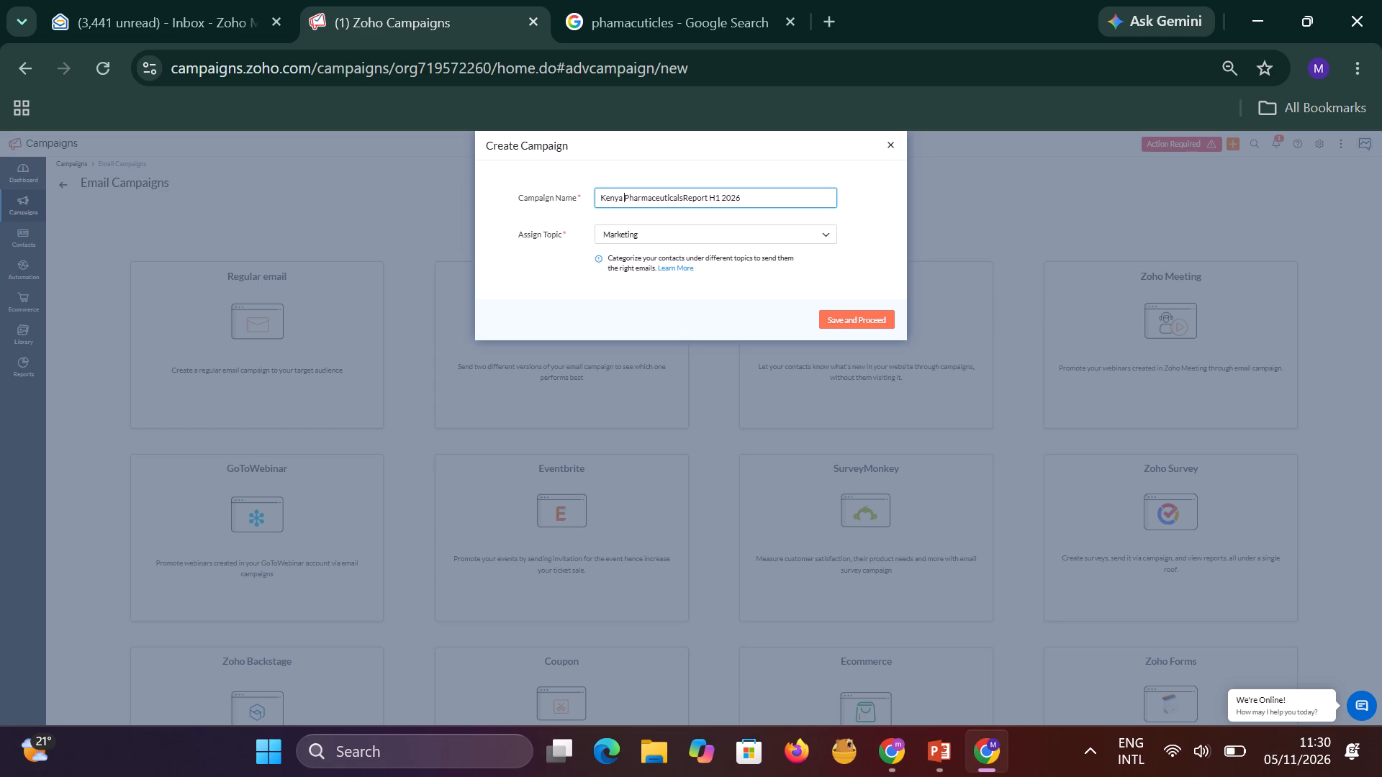
left_click(682, 198)
key("space")
Keep the Marketing topic and save the new campaign, proceeding to its details.
left_click(642, 235)
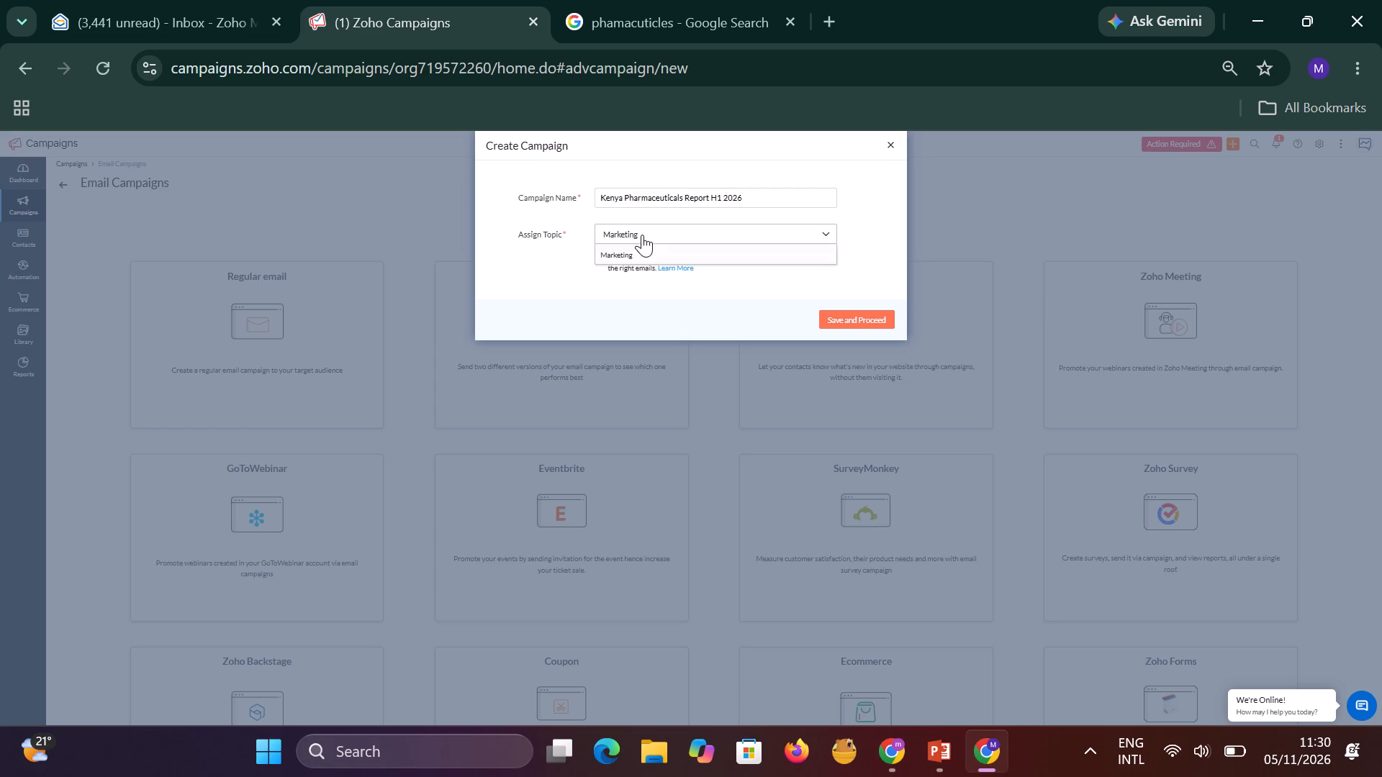
left_click(551, 291)
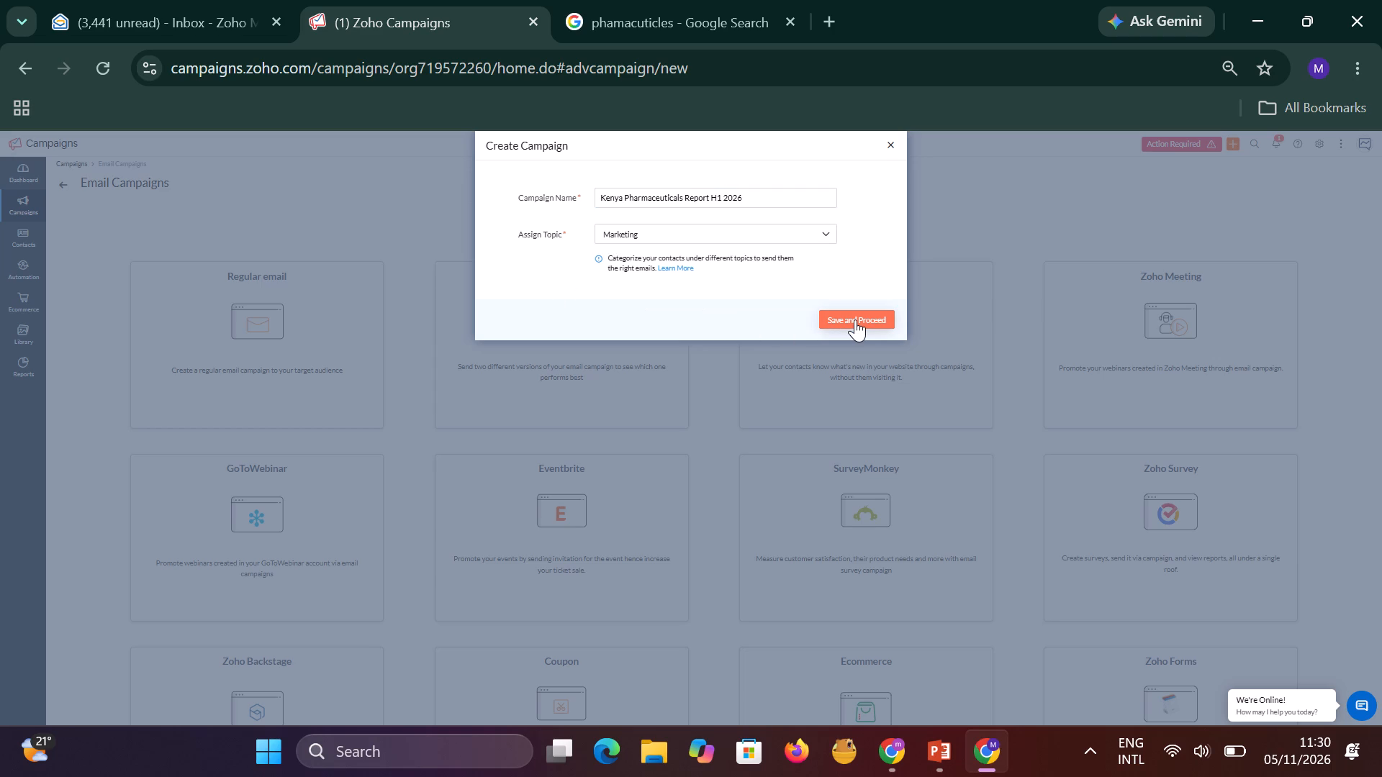
left_click(855, 319)
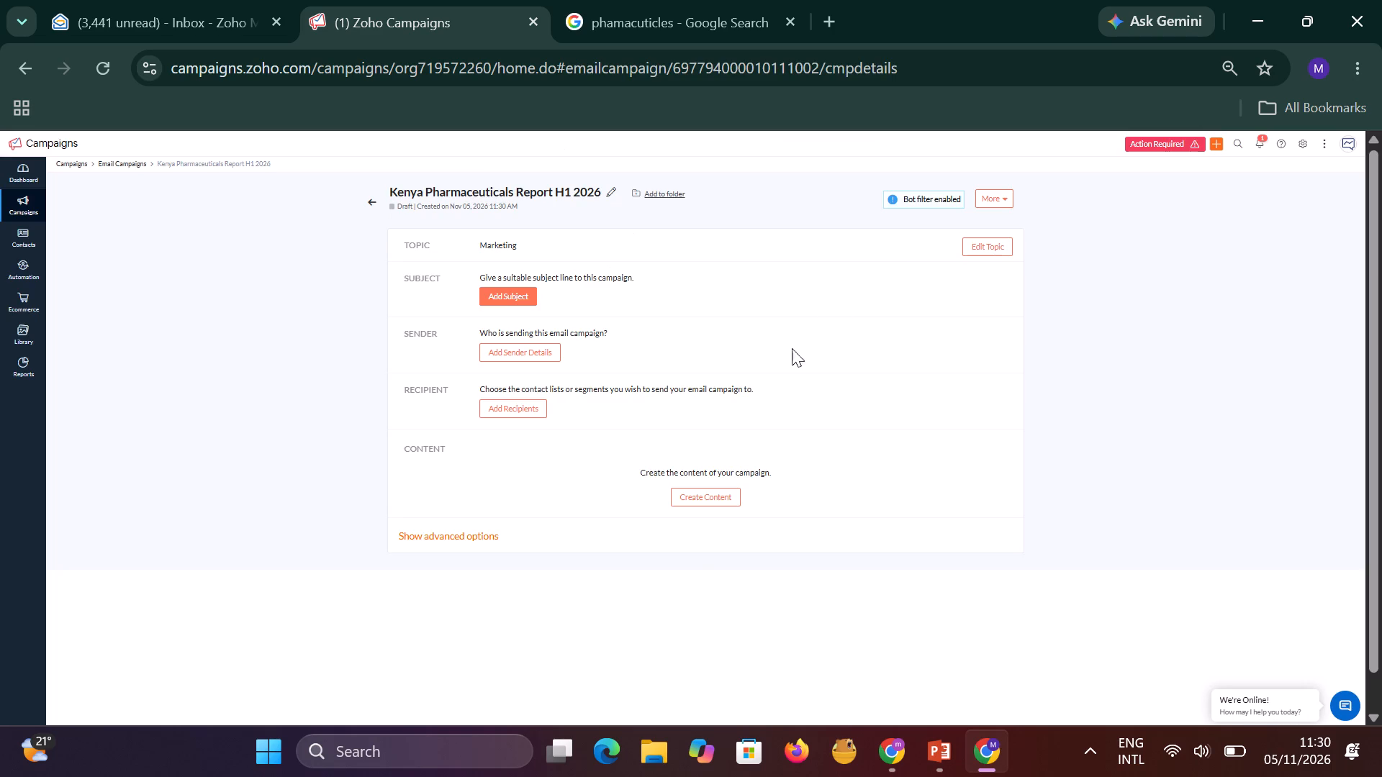
Open the campaign's recipient selection using mailing lists.
left_click(520, 404)
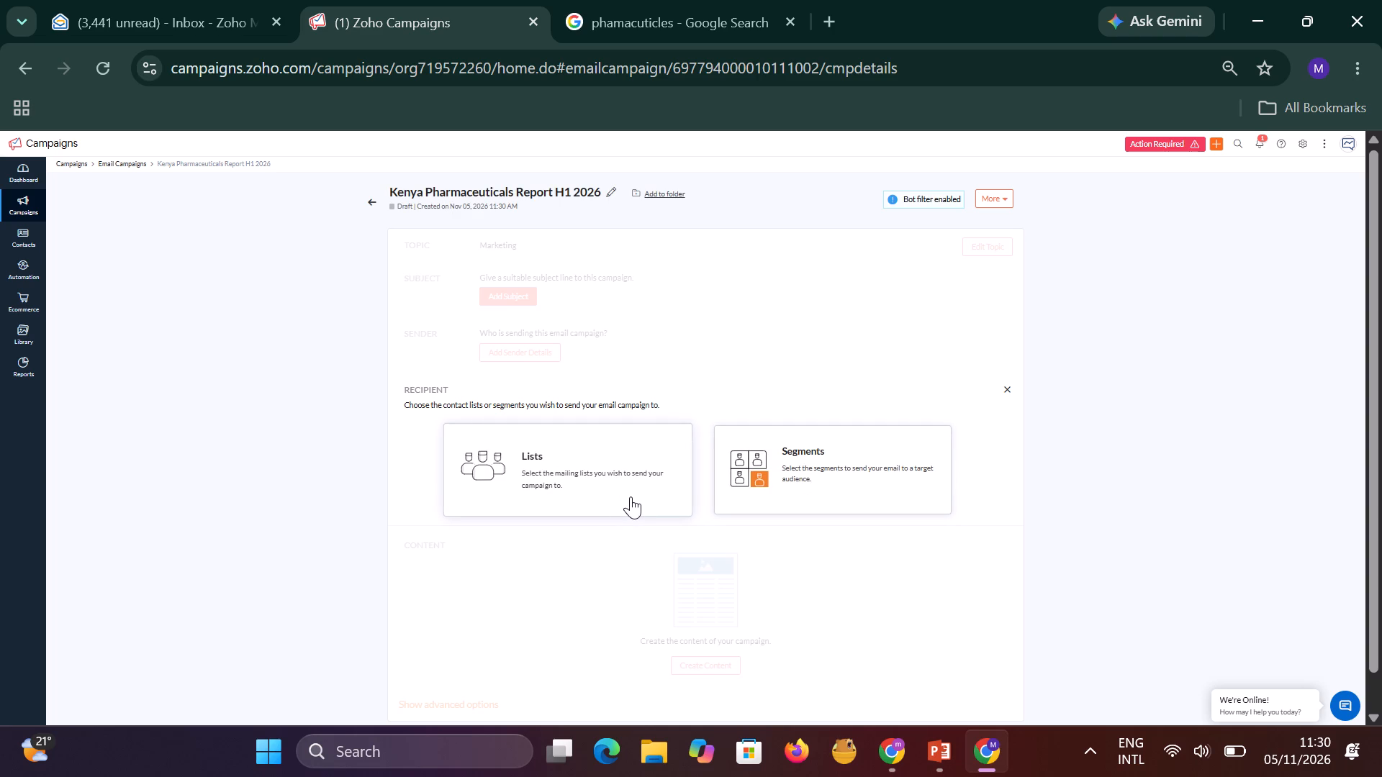
left_click(551, 477)
Choose the "Active Clients- KE" mailing list as the campaign's recipients and save the selection.
scroll(735, 432, "down", 4)
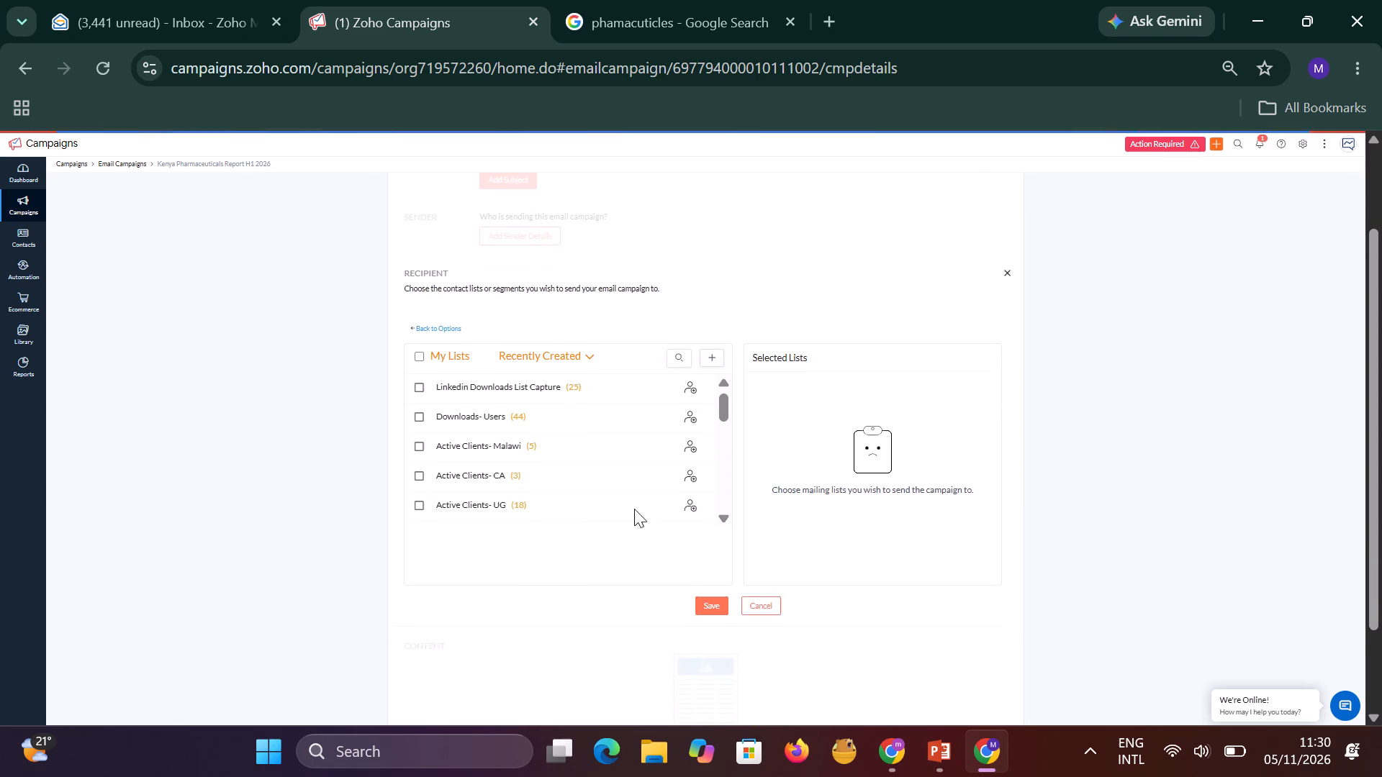
scroll(527, 482, "down", 1)
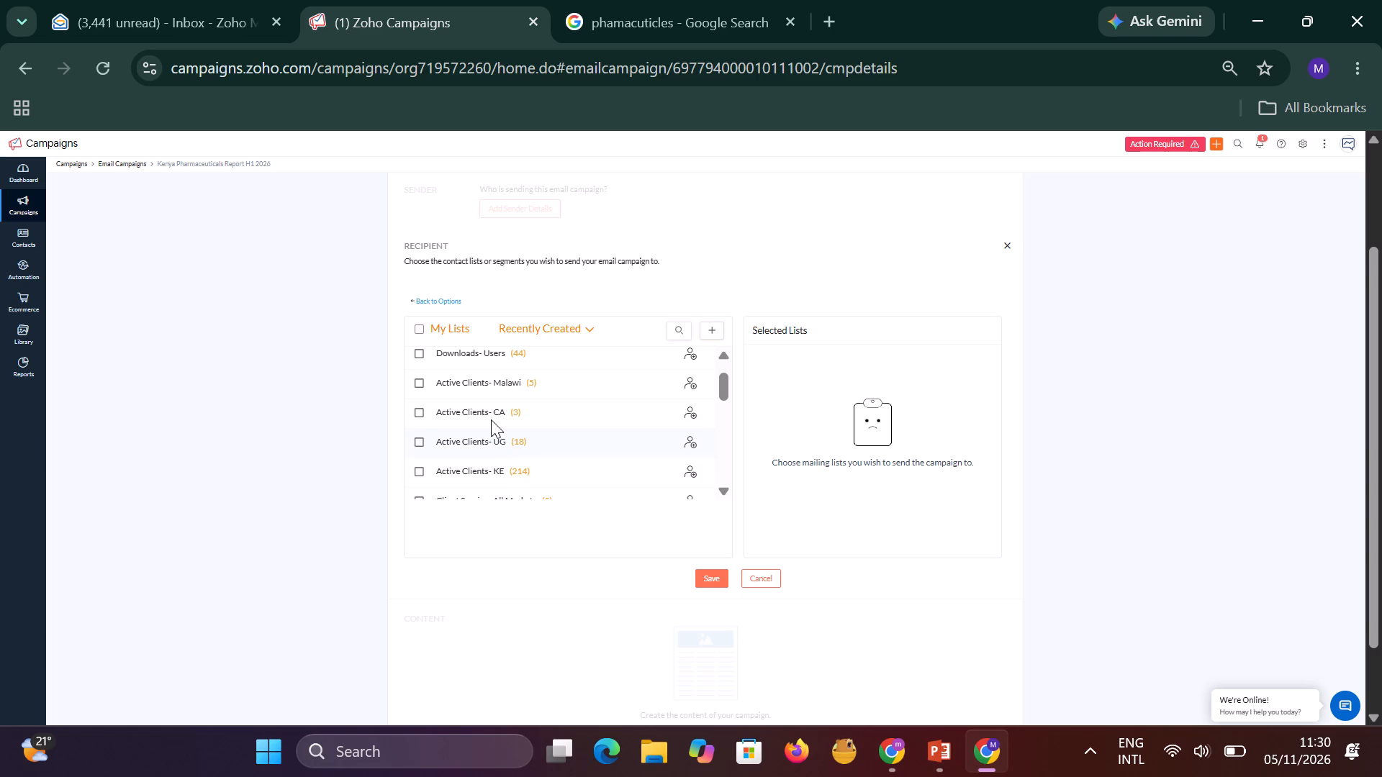
scroll(486, 419, "up", 4)
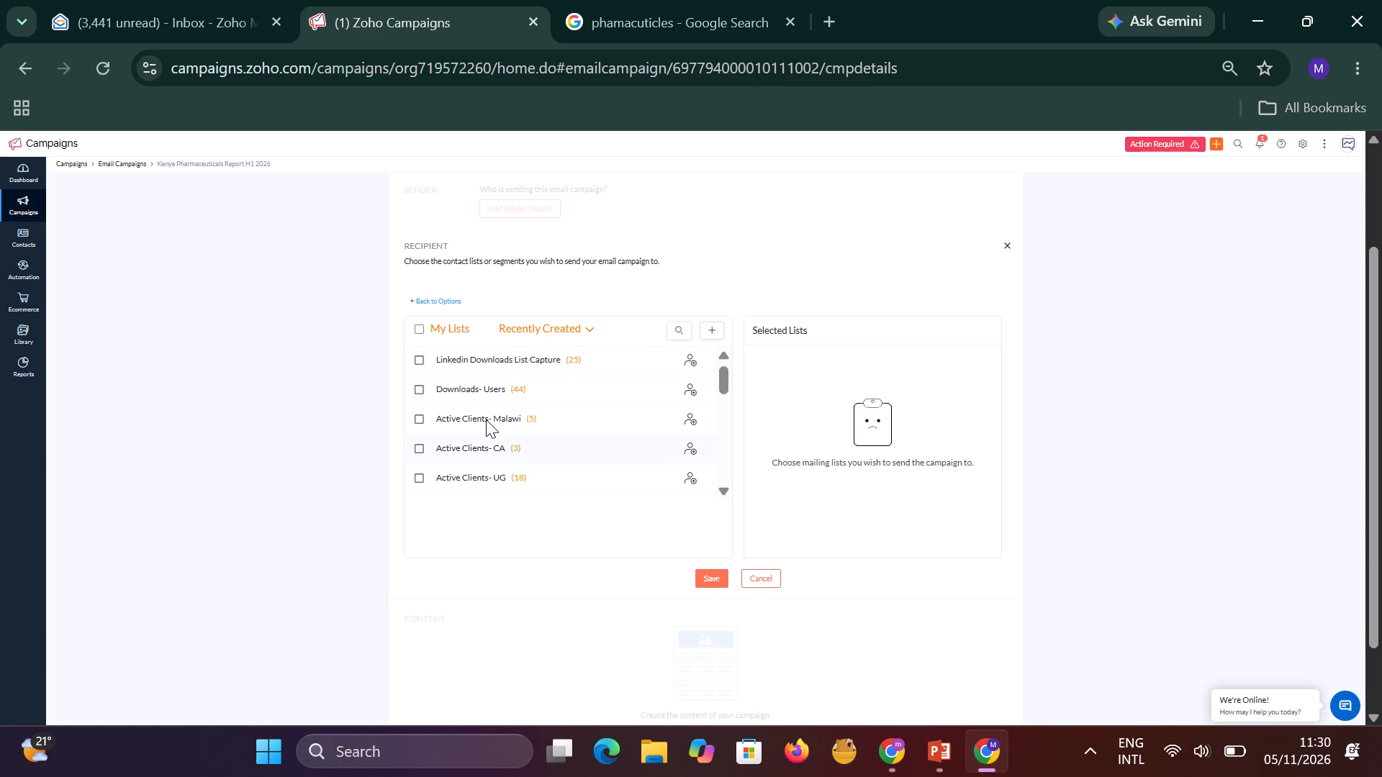
scroll(486, 419, "down", 5)
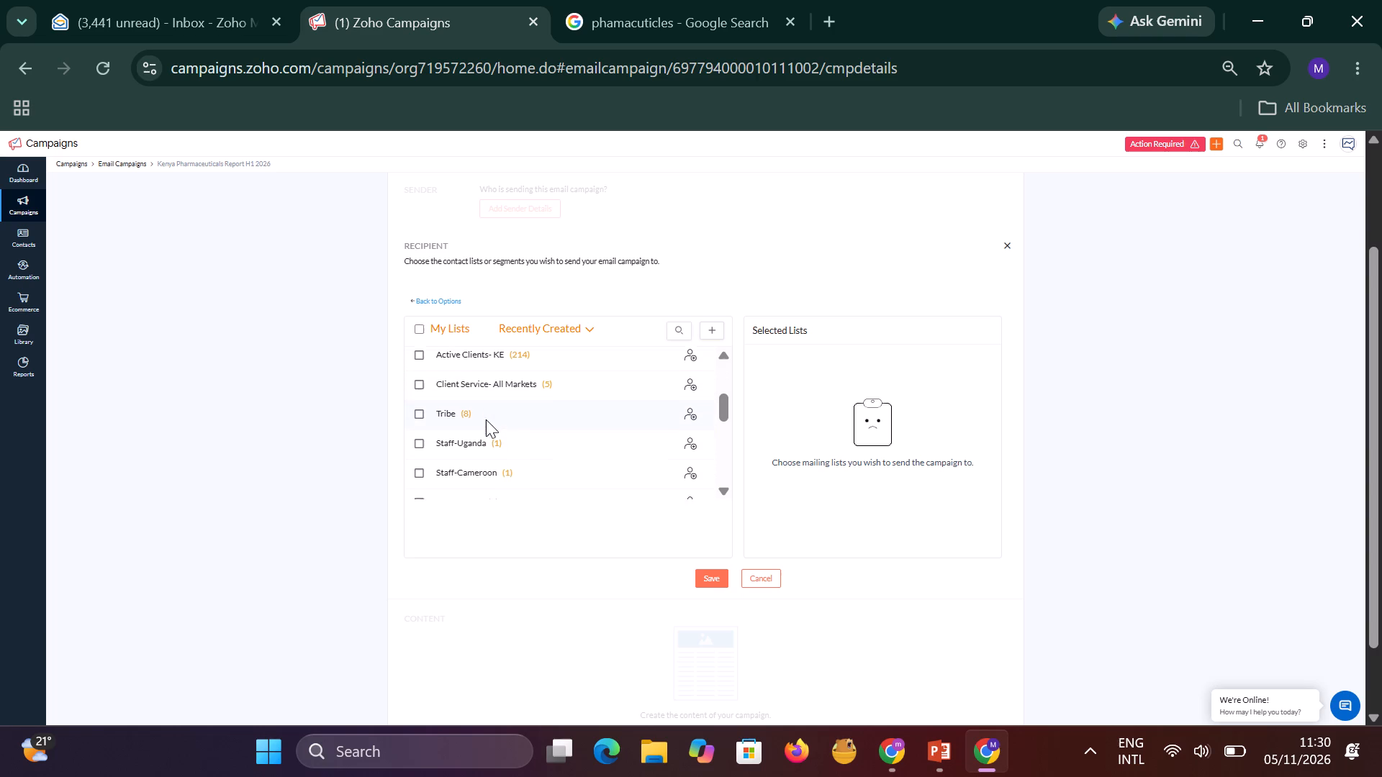
scroll(486, 419, "down", 7)
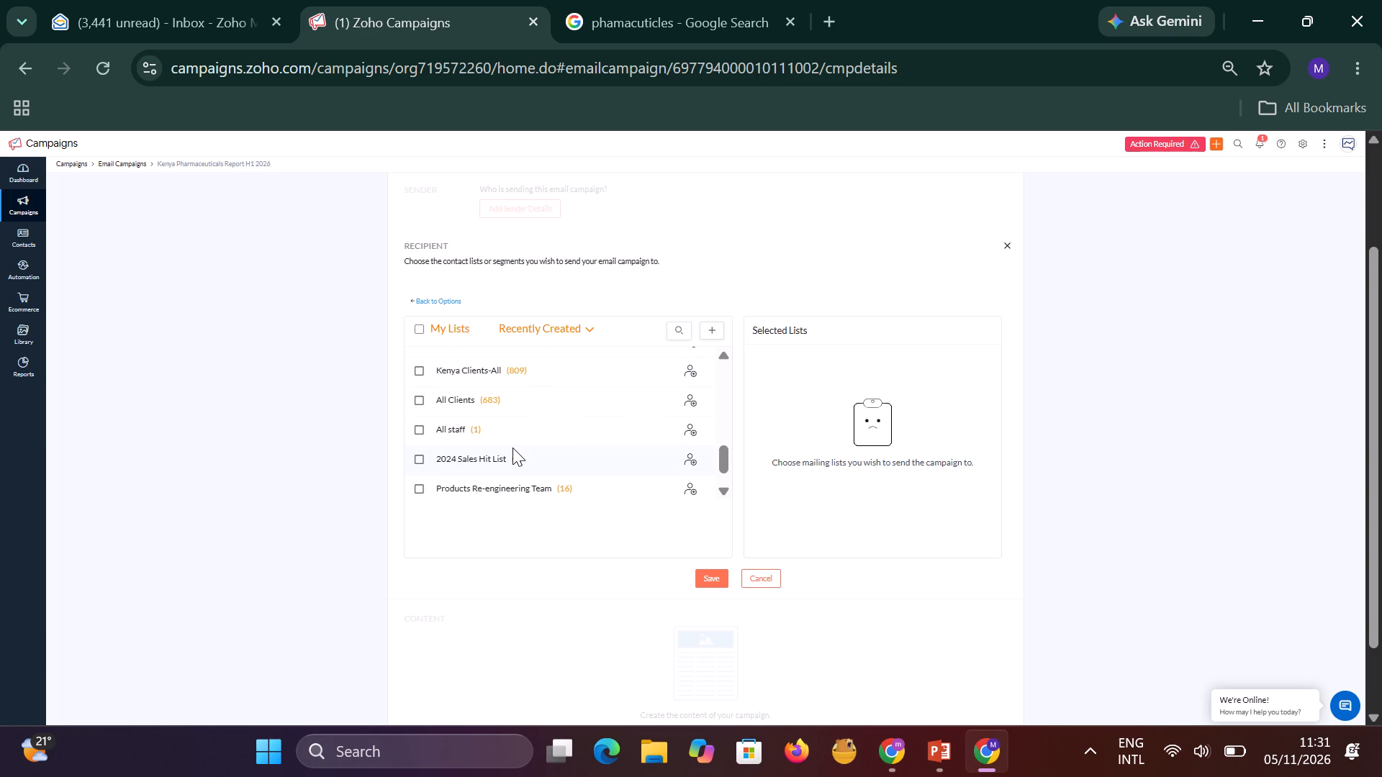
scroll(512, 447, "up", 1)
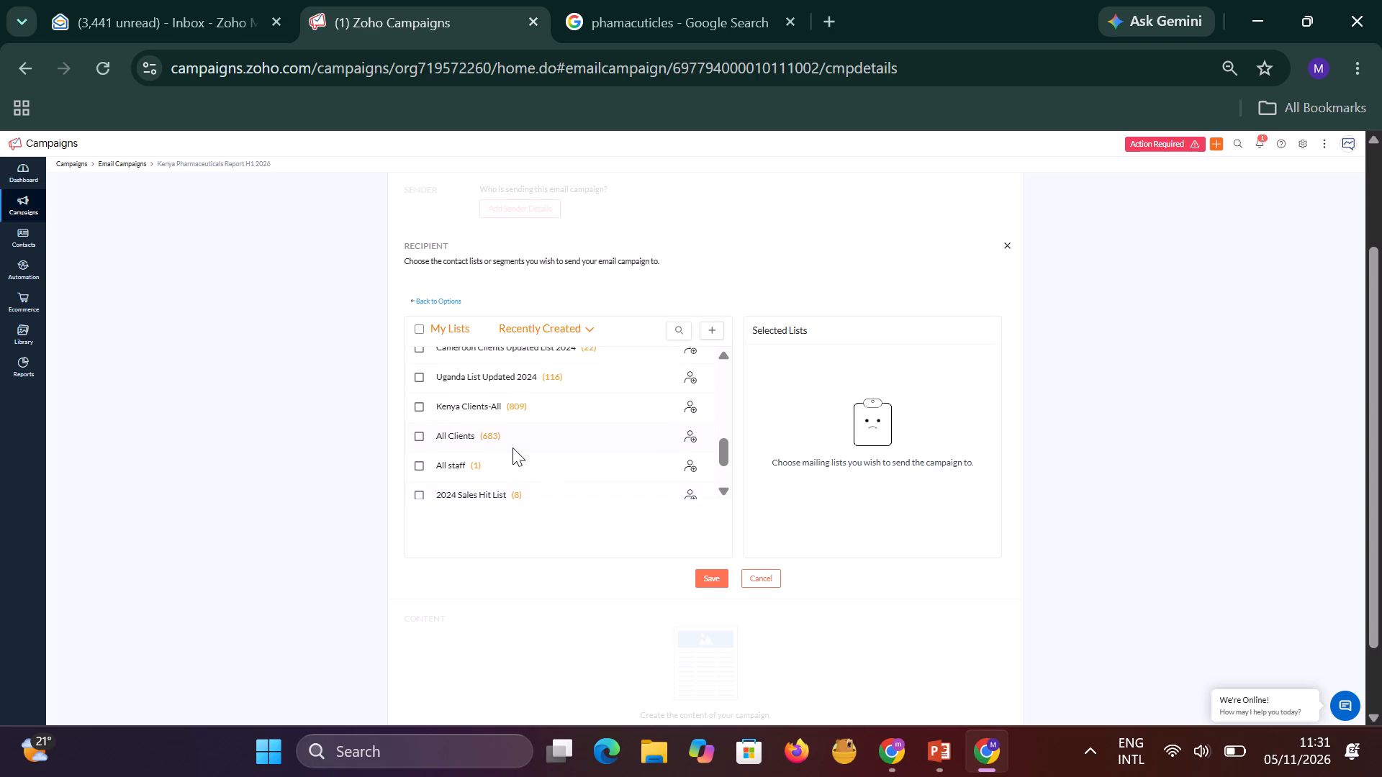
scroll(512, 447, "down", 8)
scroll(512, 447, "up", 3)
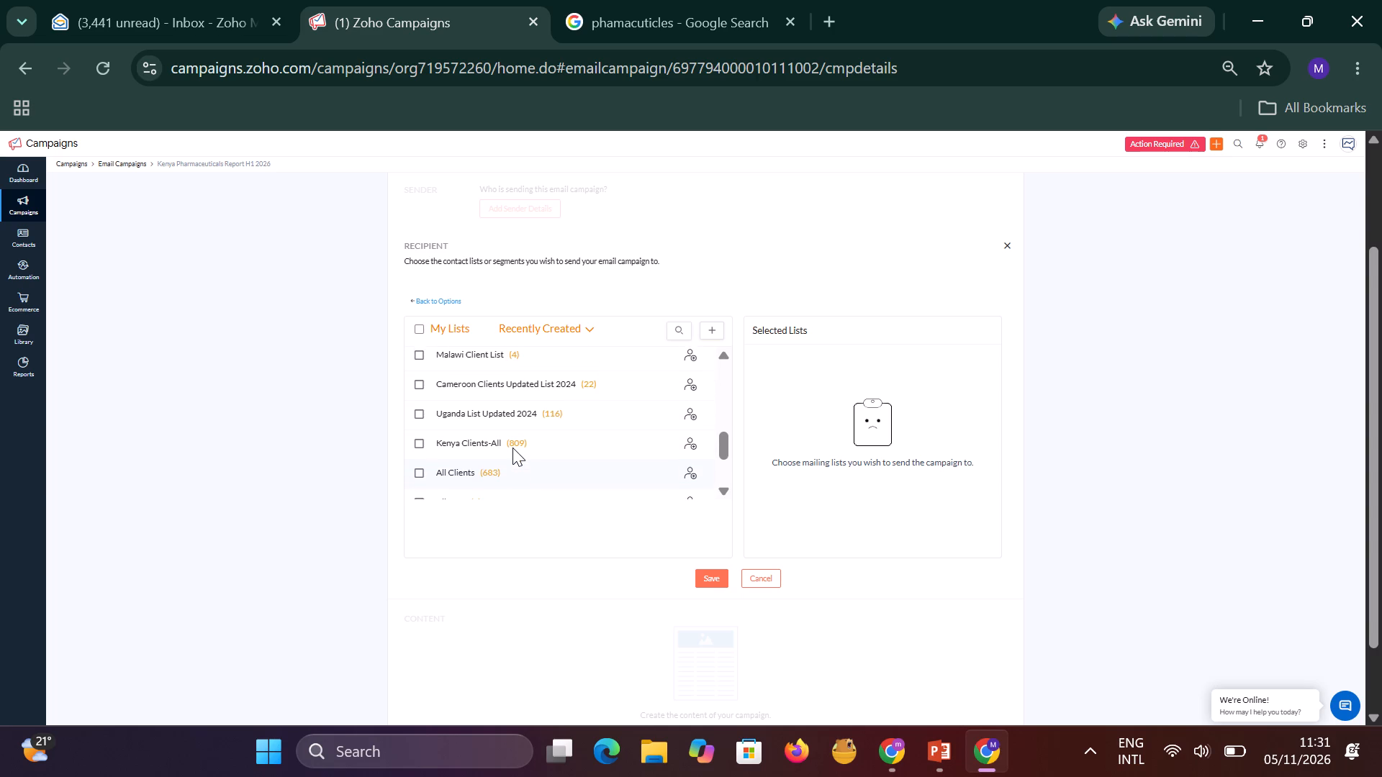
scroll(512, 447, "up", 5)
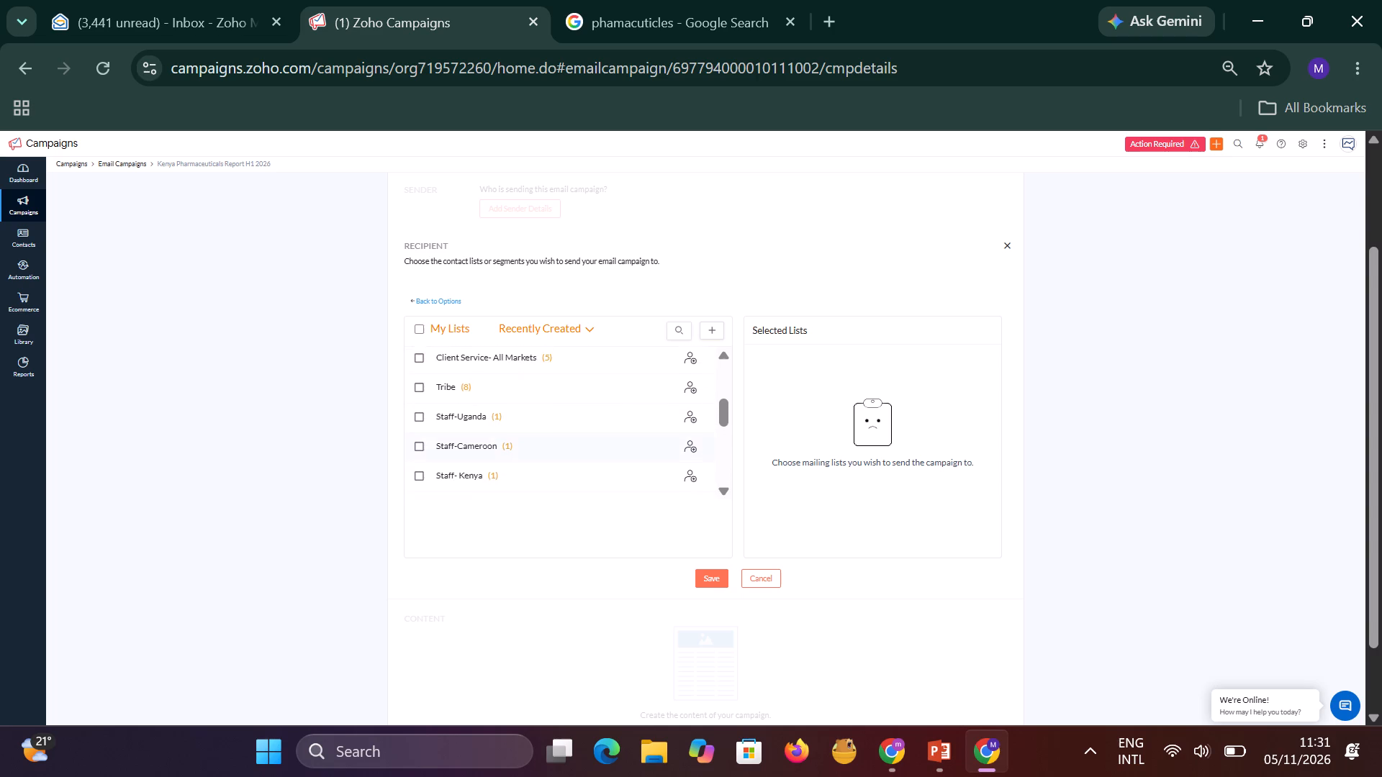
scroll(512, 447, "up", 2)
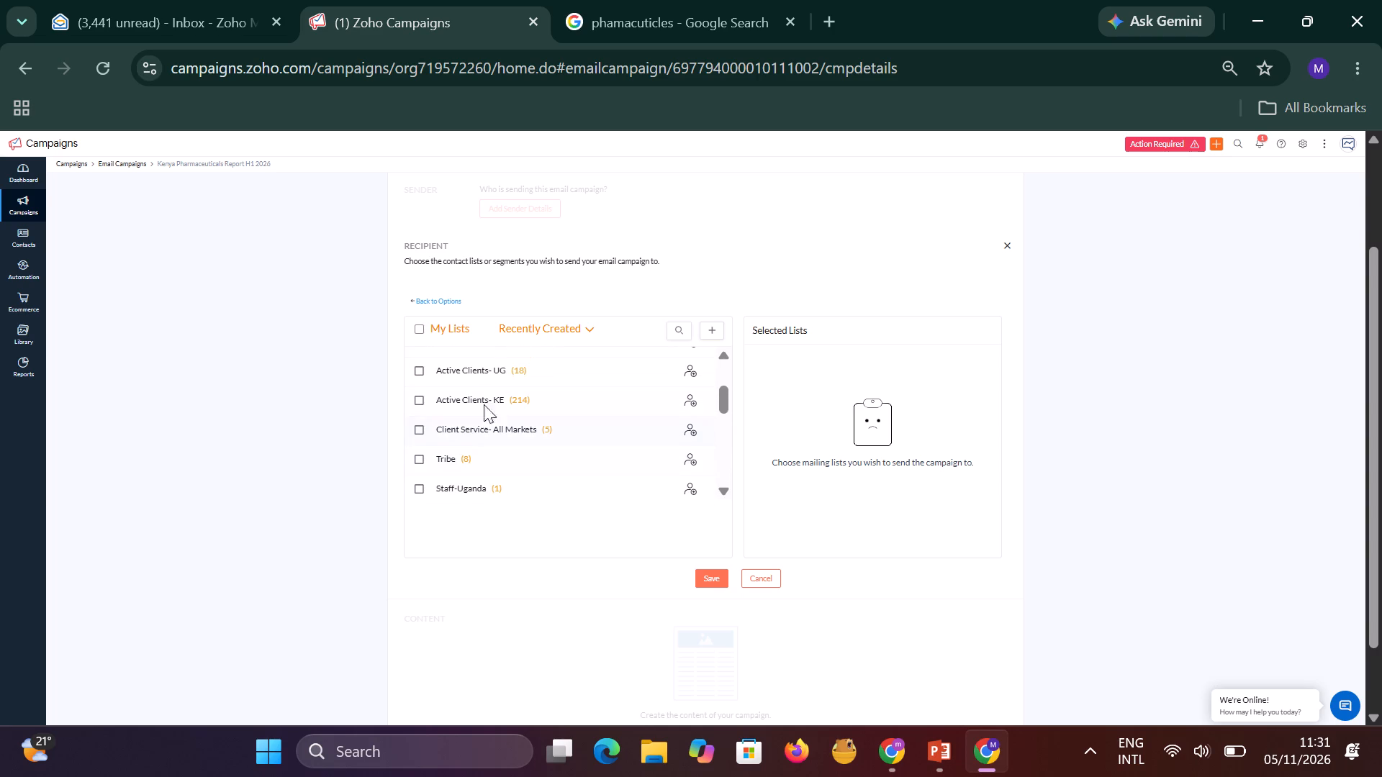
left_click(422, 404)
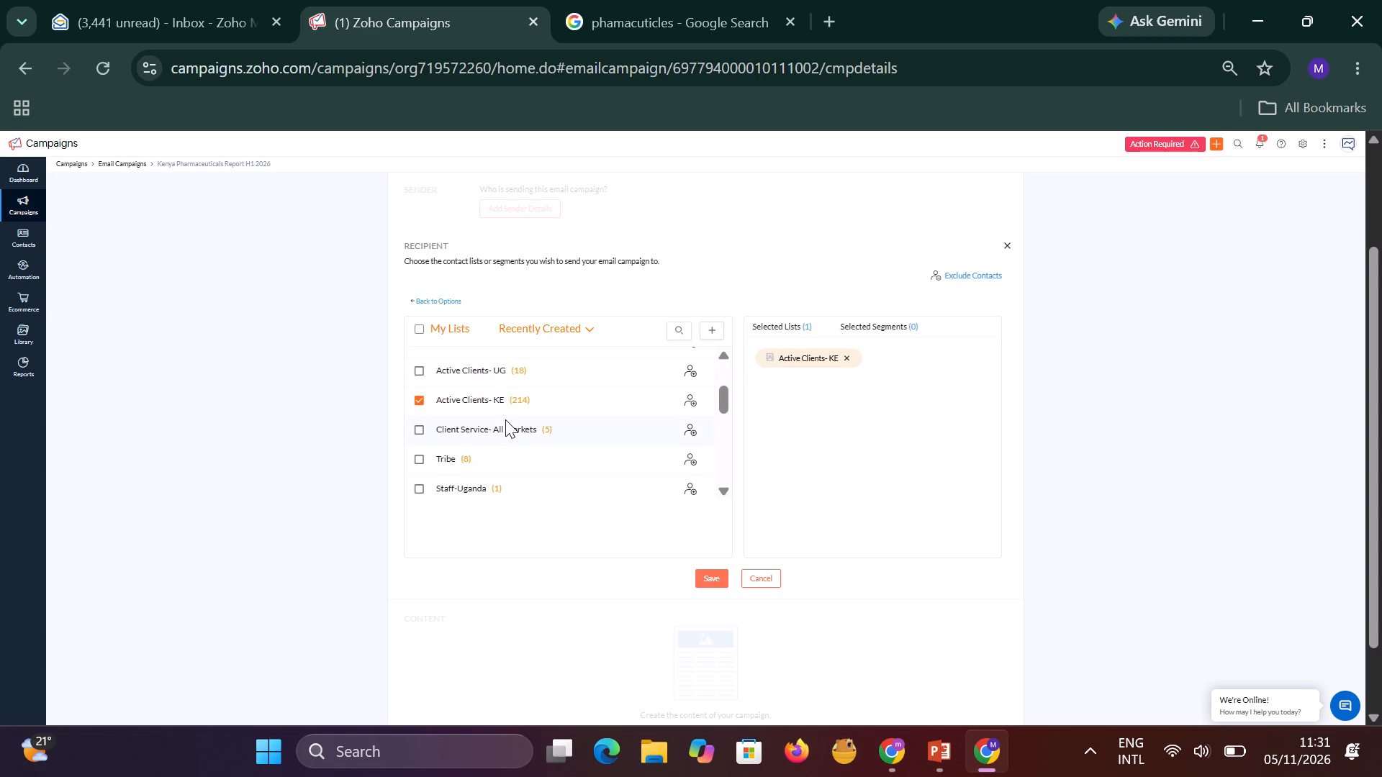
left_click(712, 585)
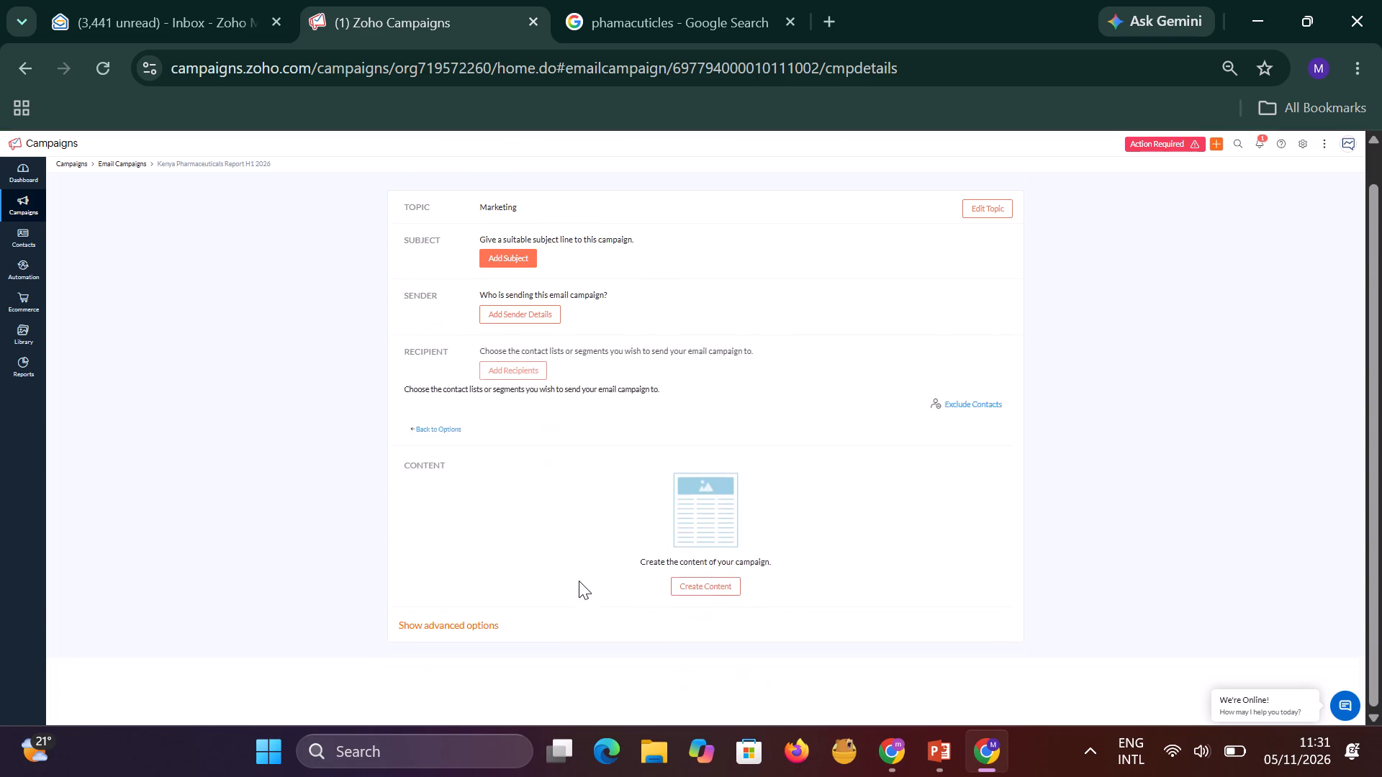
Look through the saved templates and the basic templates offered for the campaign content, returning to the campaign details after each.
scroll(662, 557, "down", 3)
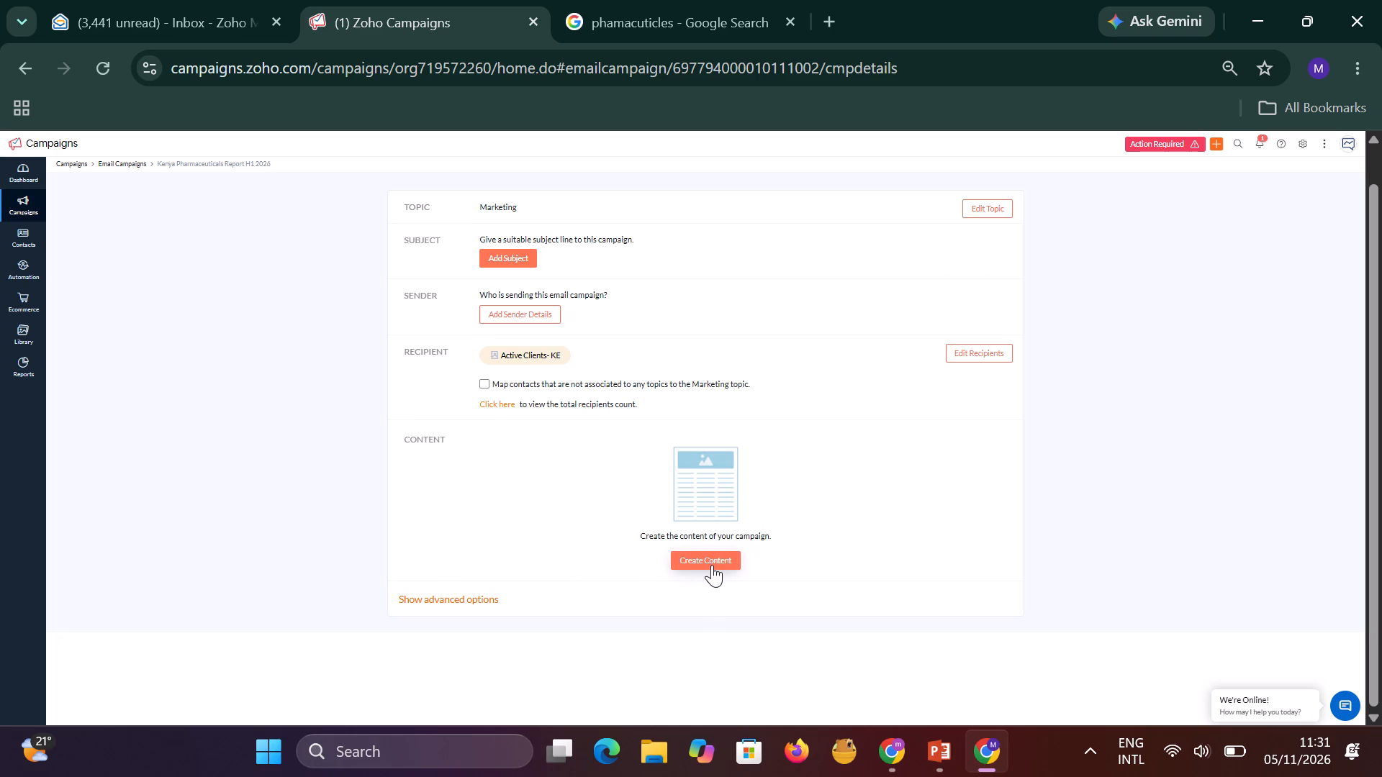
left_click(709, 566)
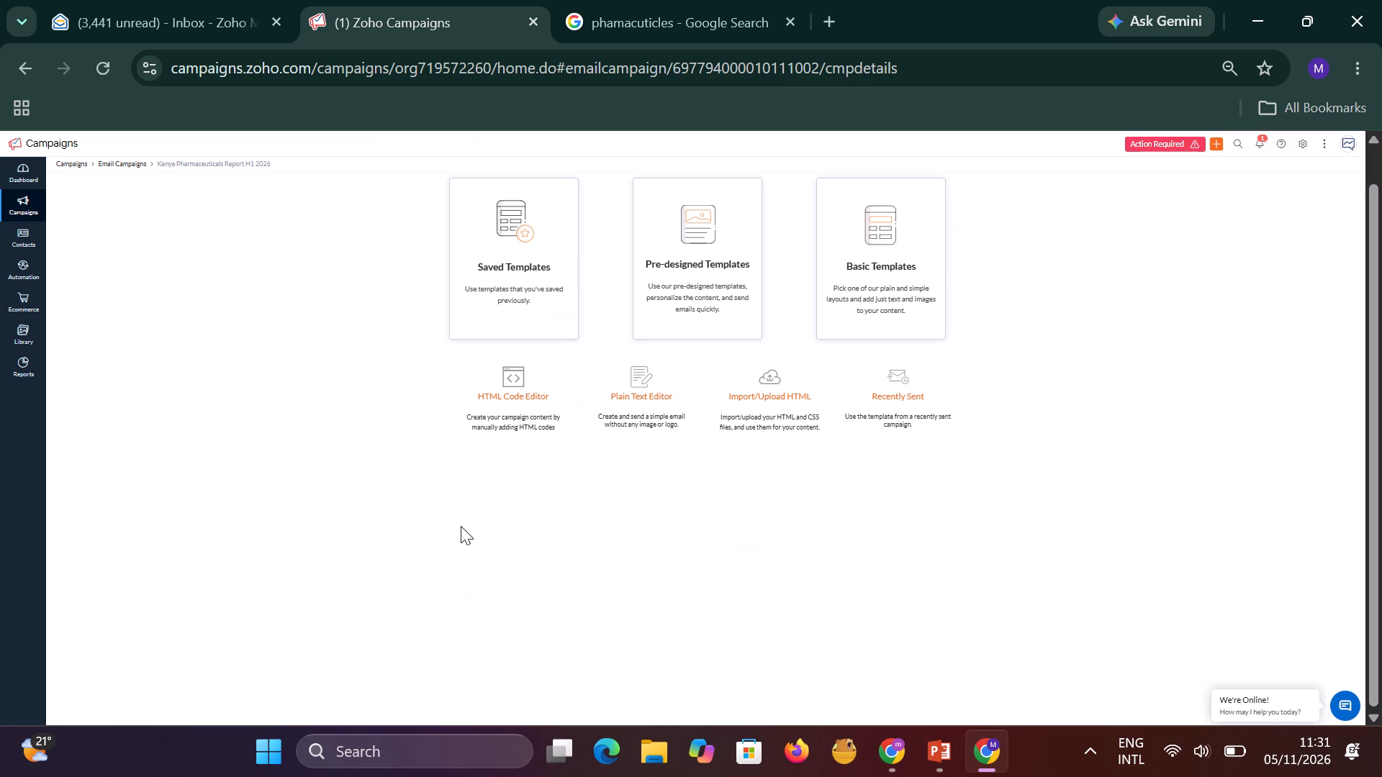
left_click(480, 278)
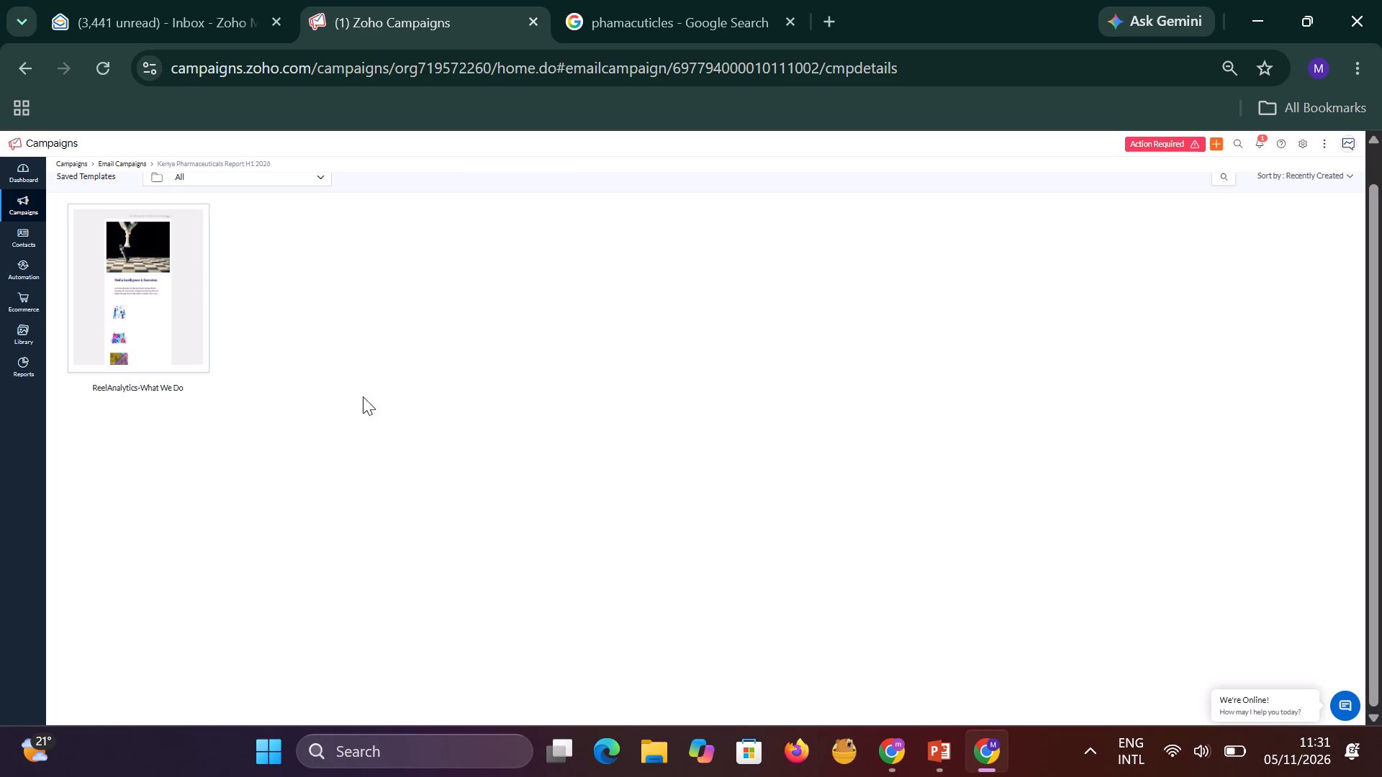
scroll(682, 403, "up", 8)
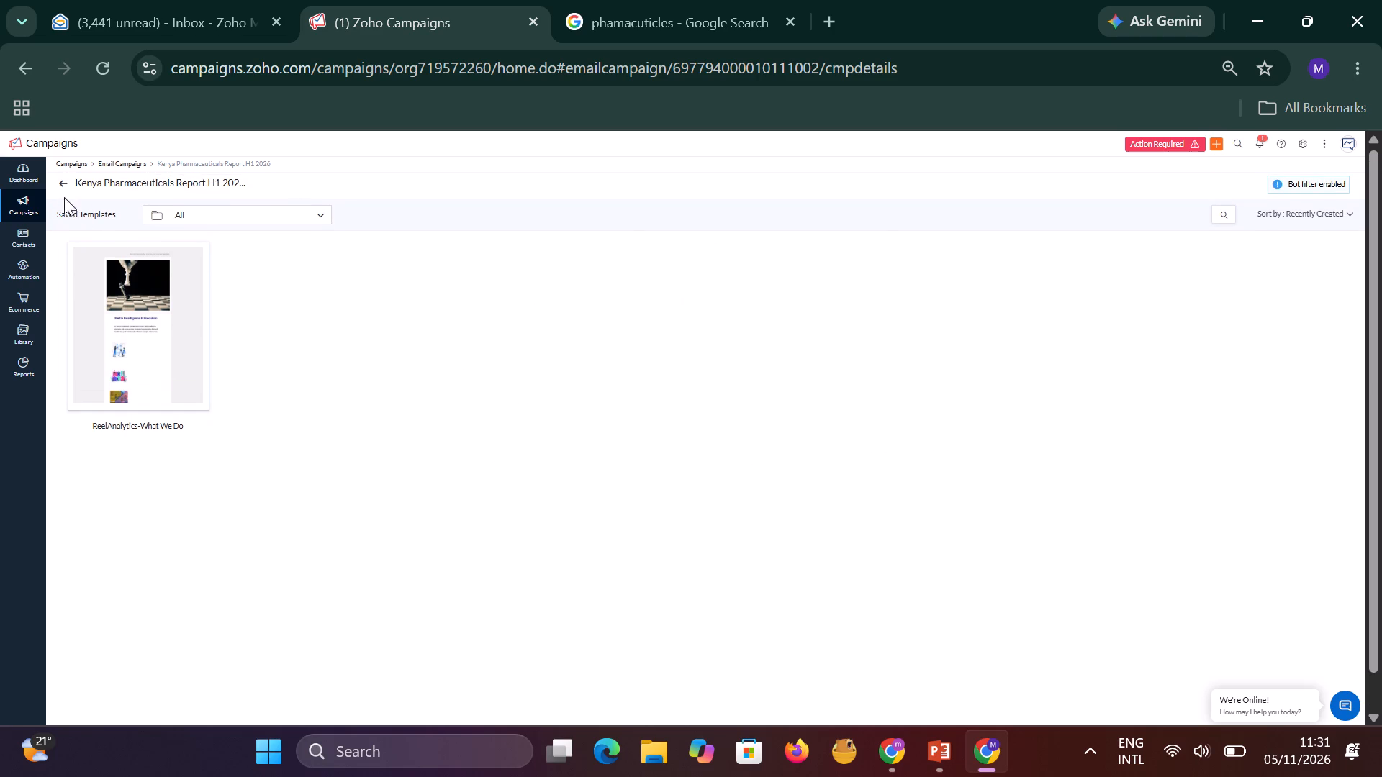
left_click(61, 183)
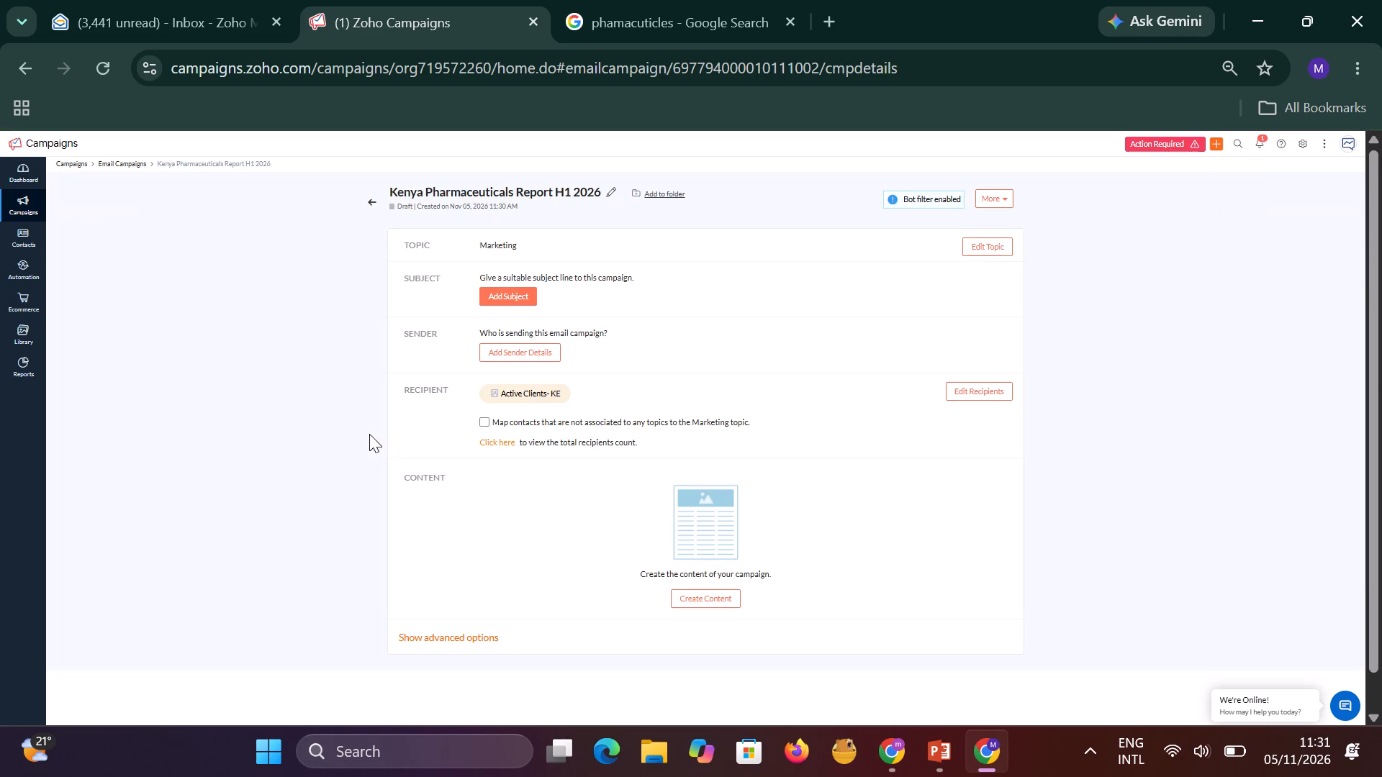
left_click(721, 599)
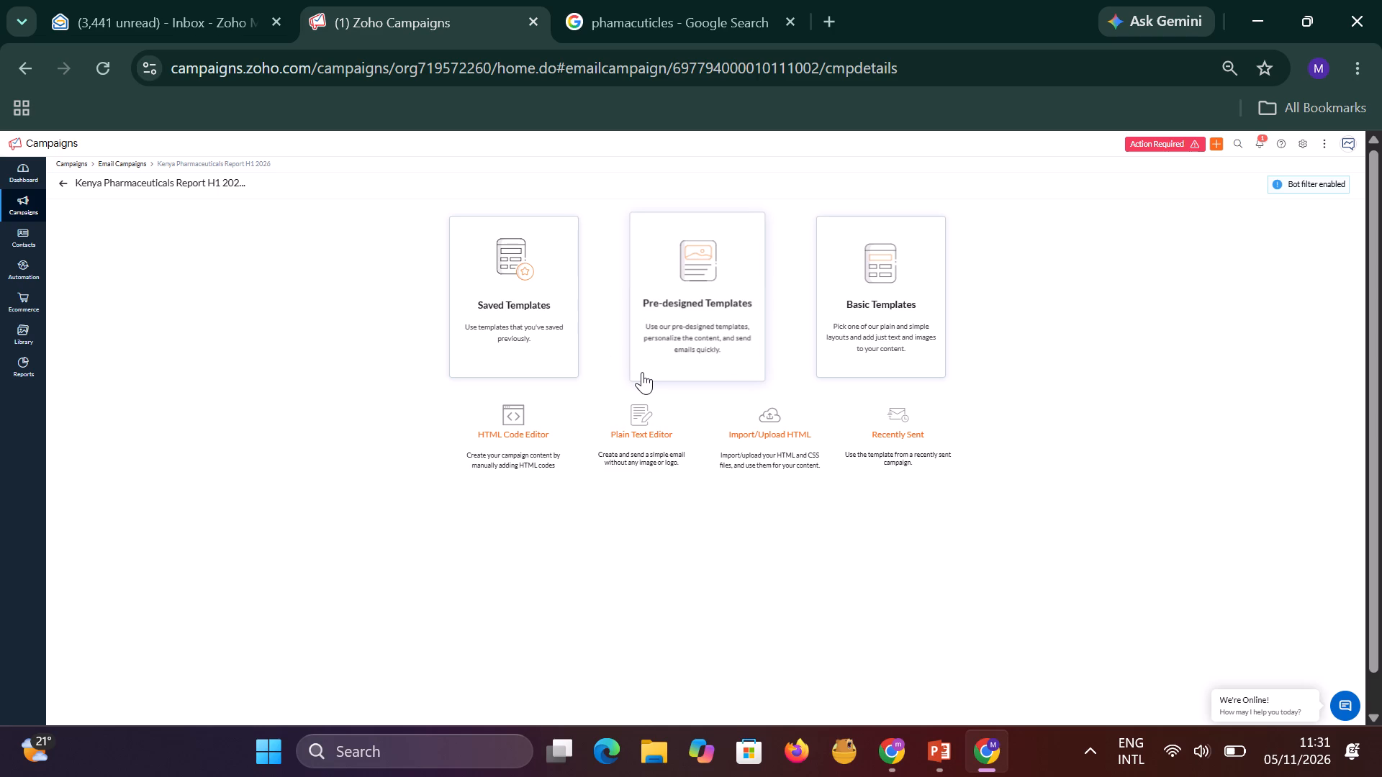
left_click(895, 294)
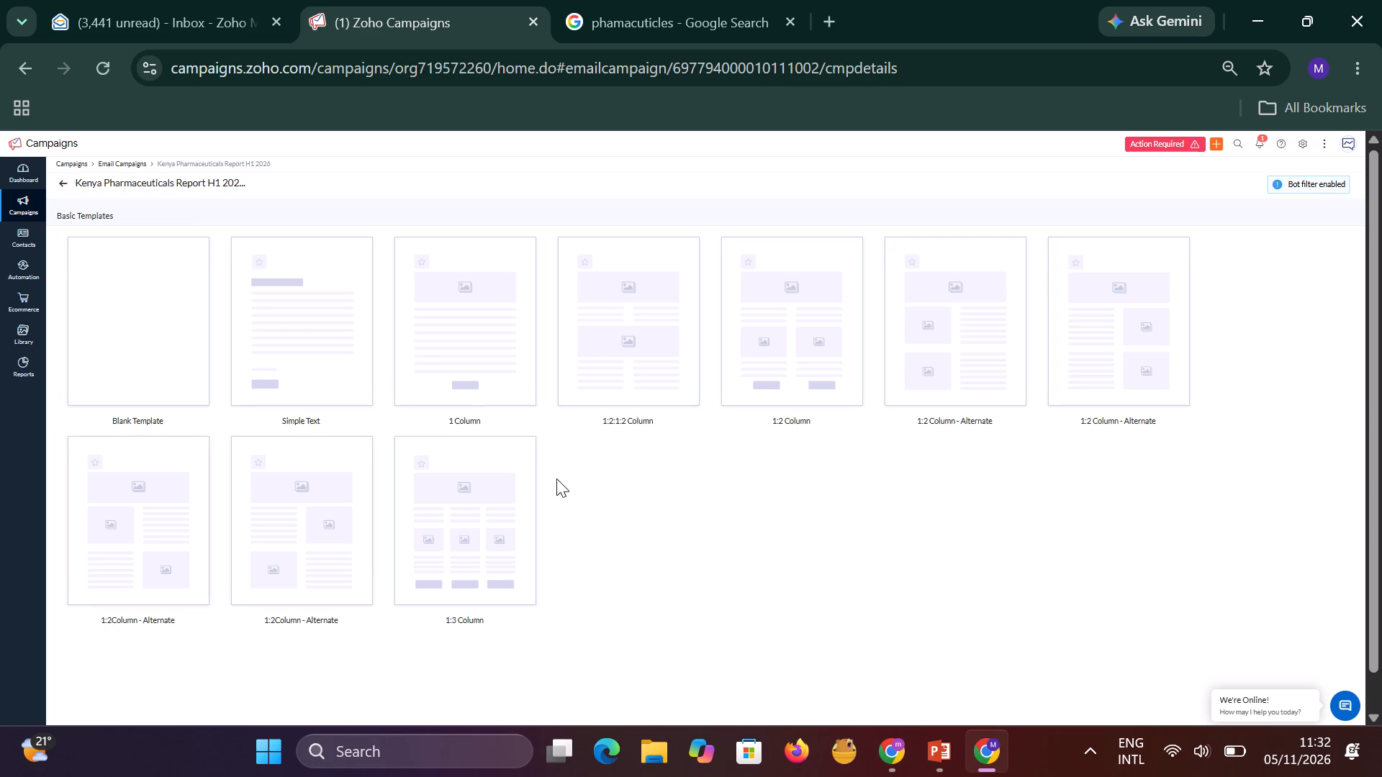
left_click(61, 187)
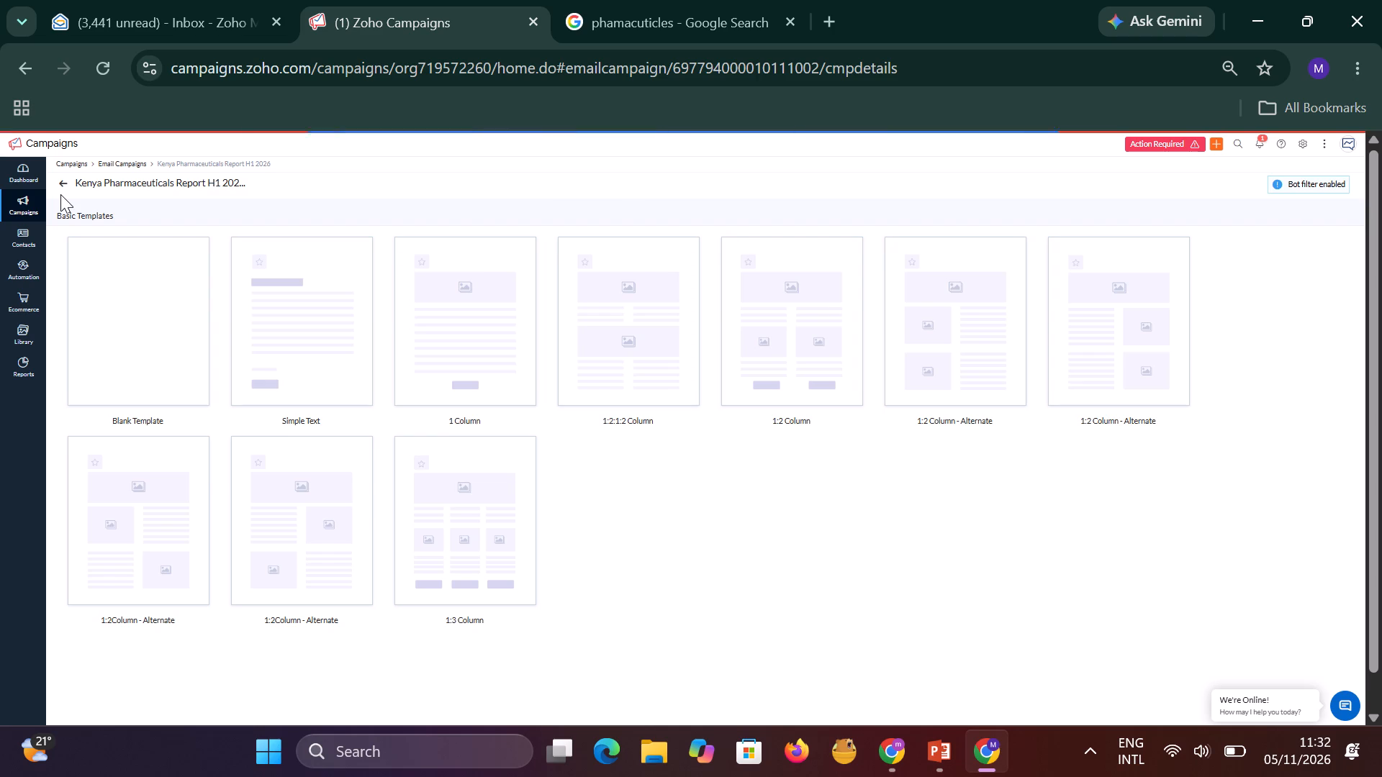
Browse the pre-designed templates and create the campaign content from the "Welcome Cardio" template in the Welcome category.
left_click(687, 599)
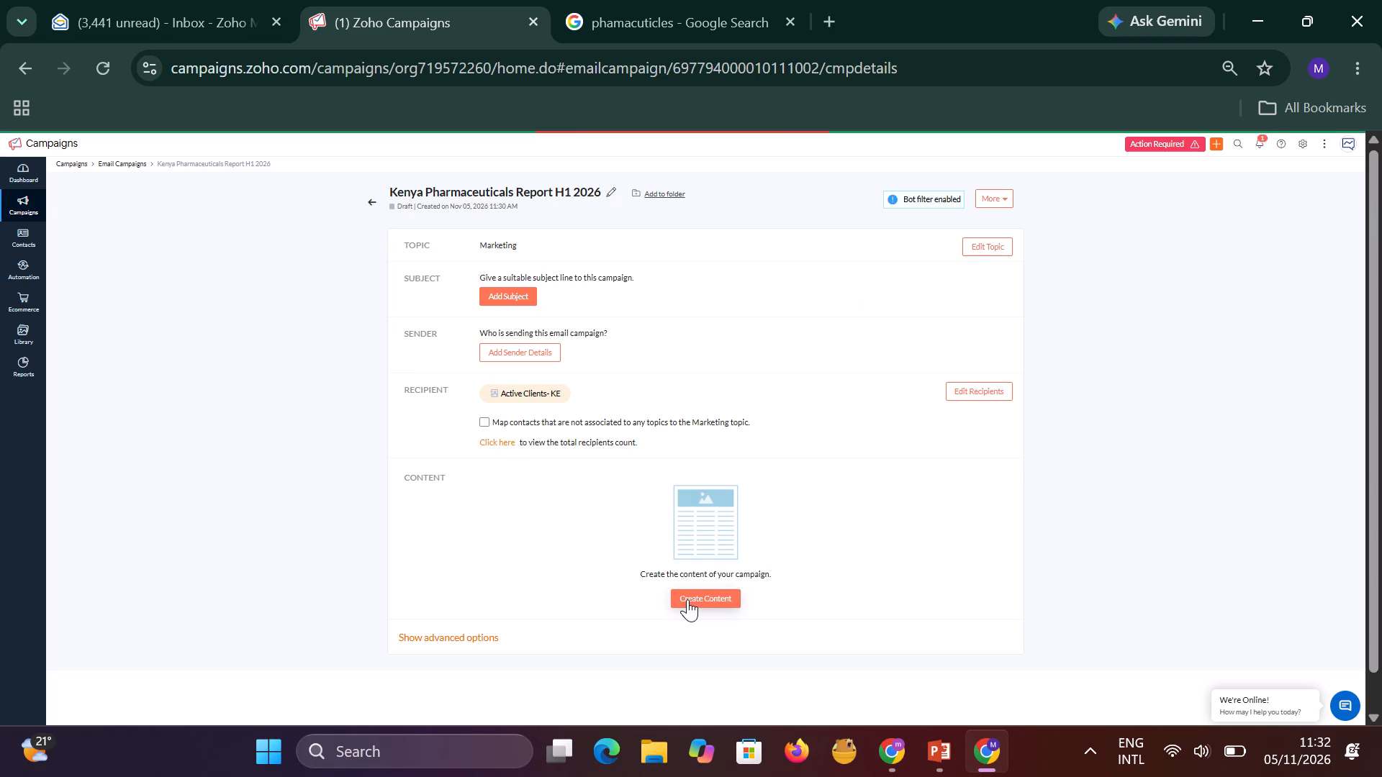
left_click(680, 285)
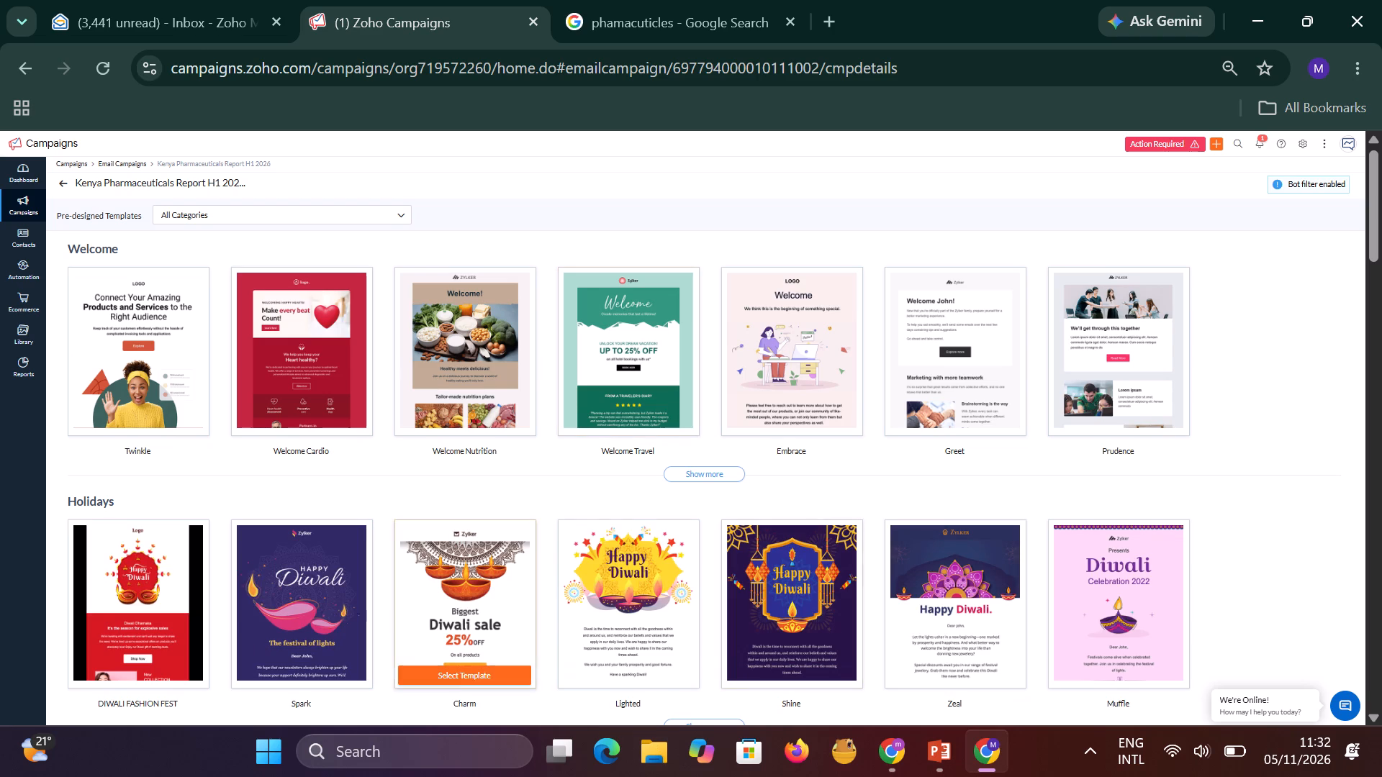
scroll(631, 488, "down", 3)
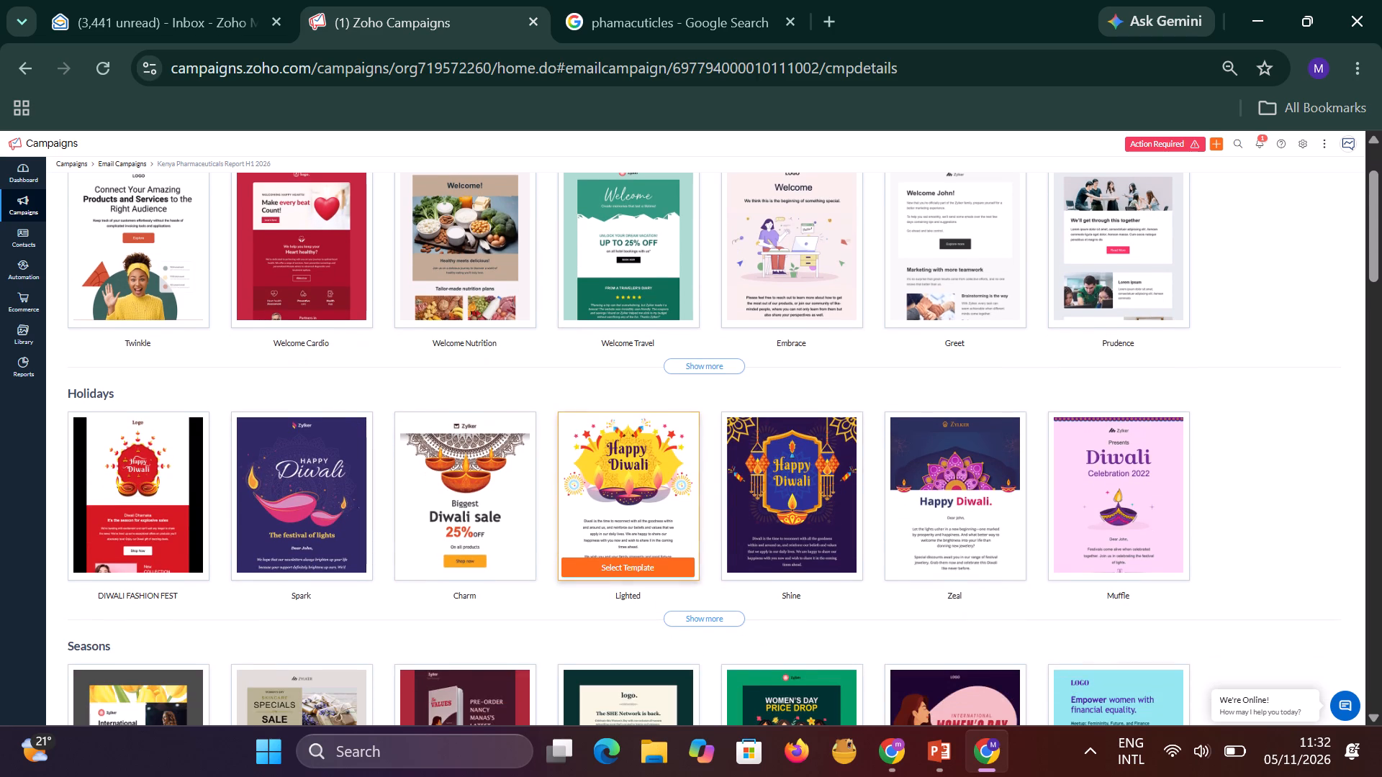
scroll(632, 488, "down", 5)
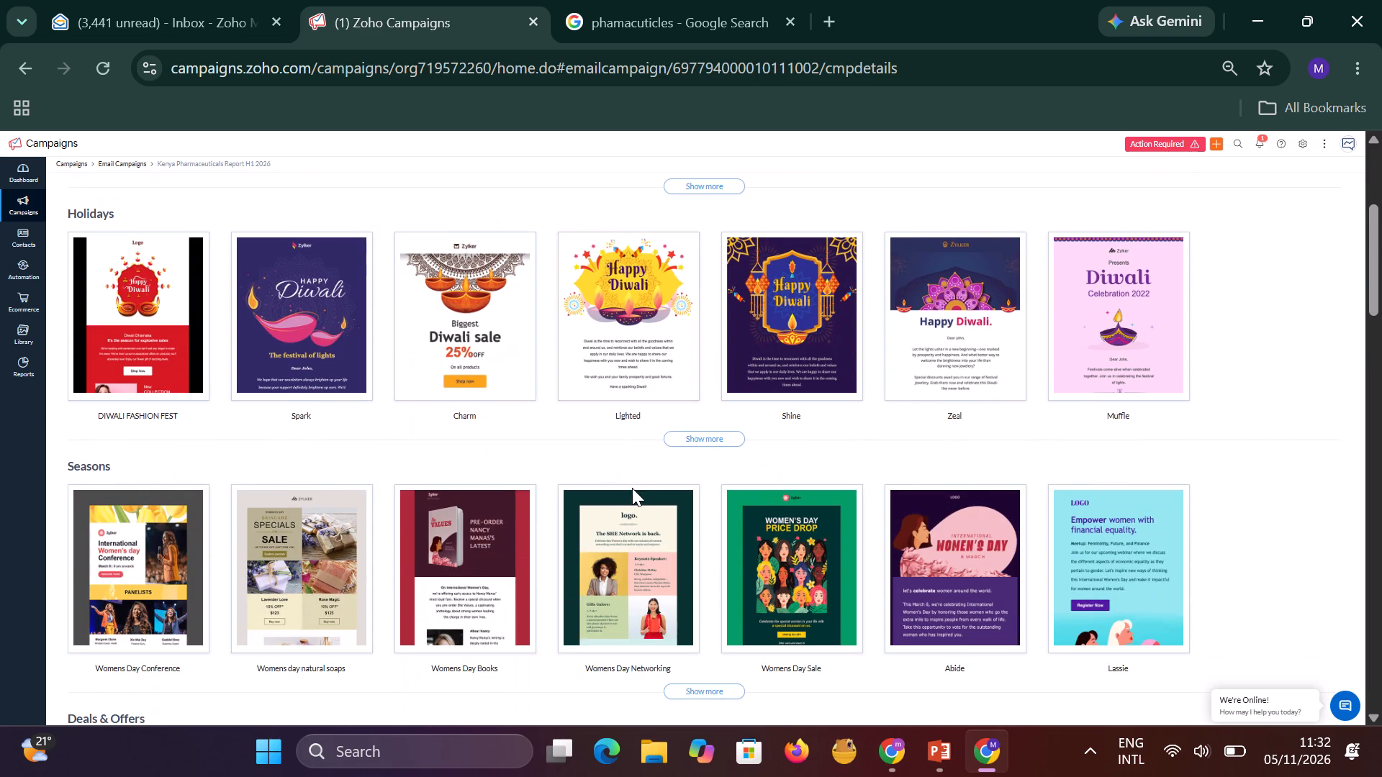
scroll(632, 488, "down", 7)
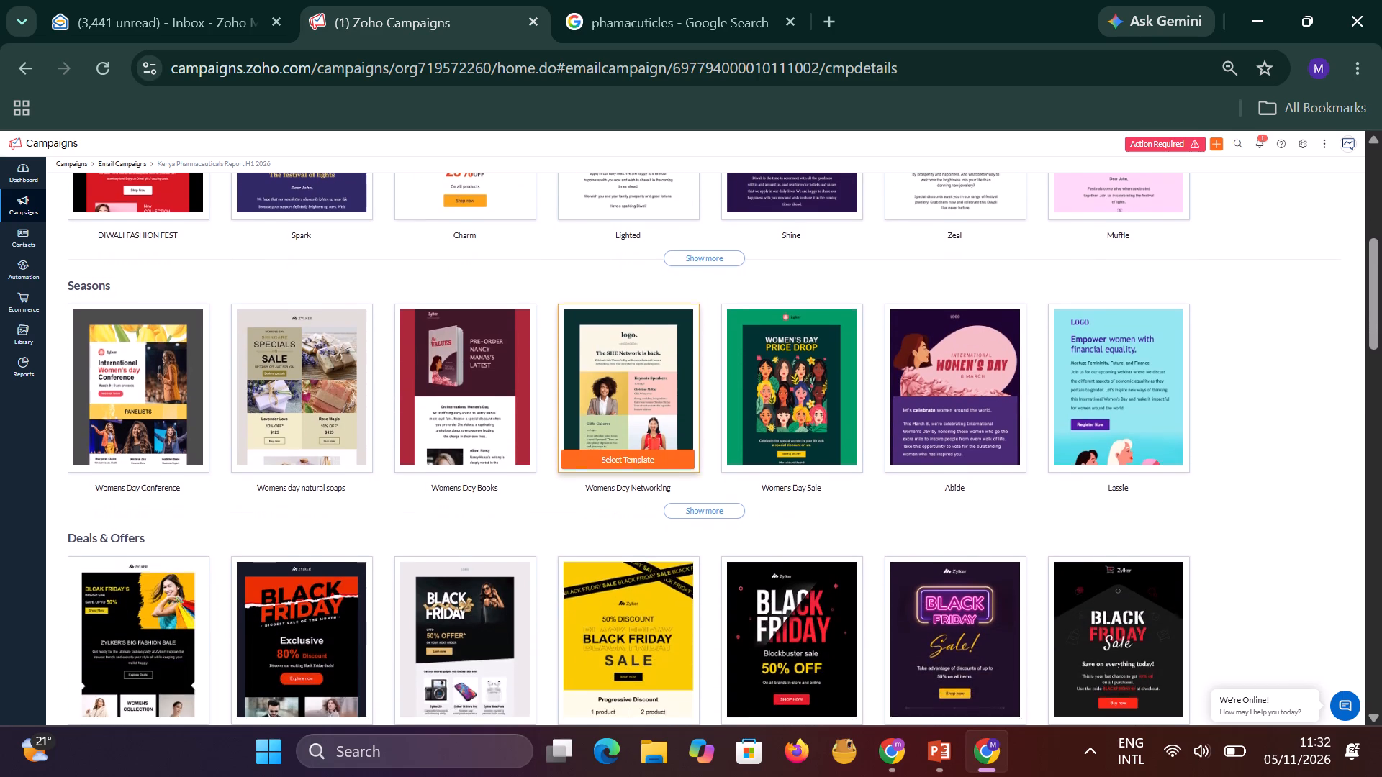
scroll(632, 488, "down", 7)
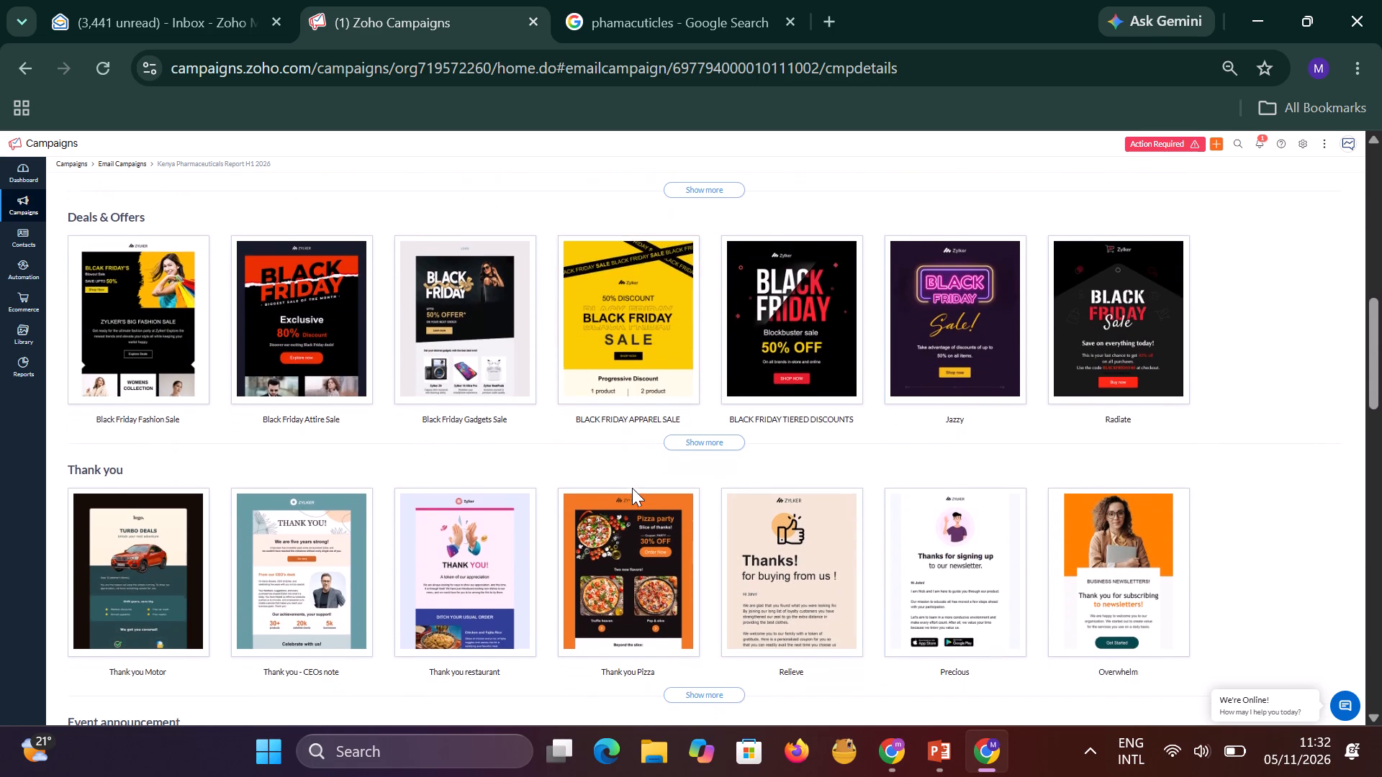
scroll(632, 488, "down", 5)
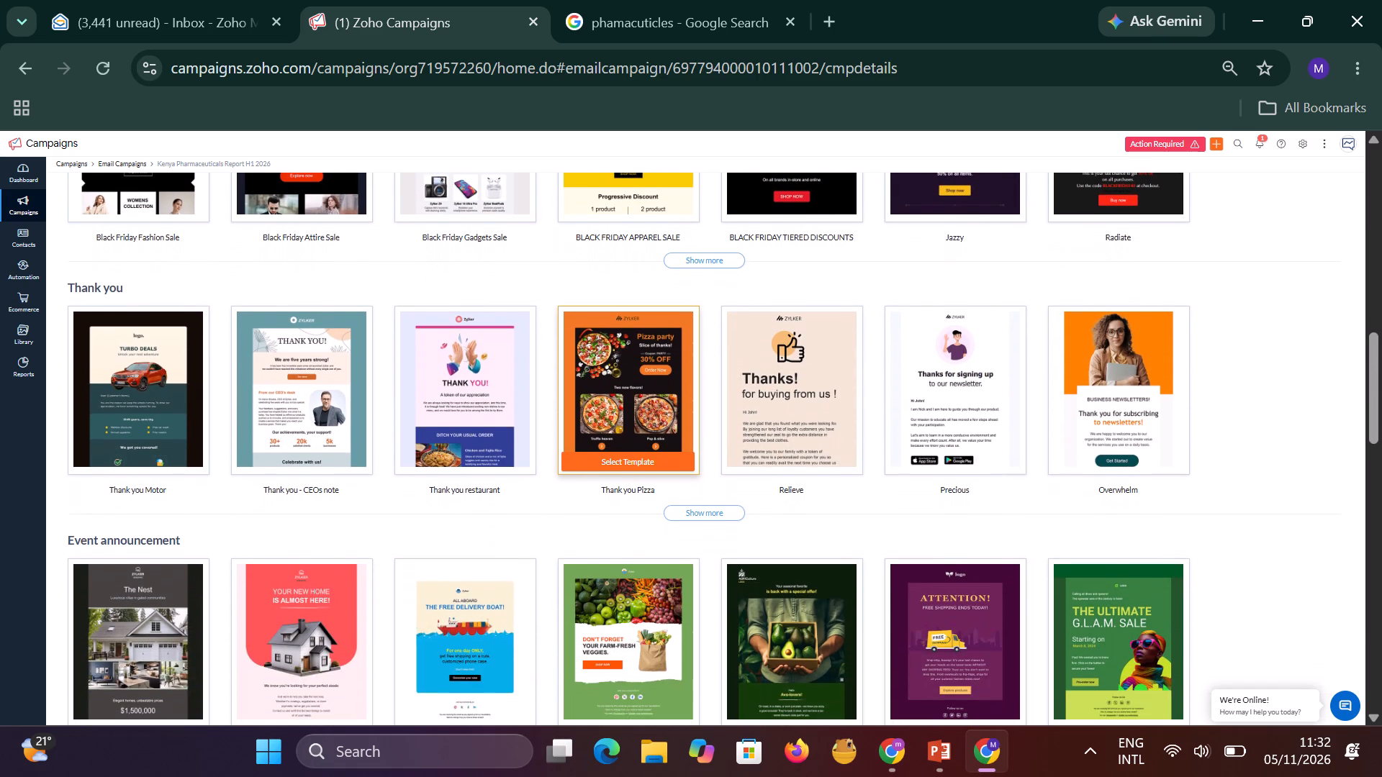
scroll(632, 488, "down", 3)
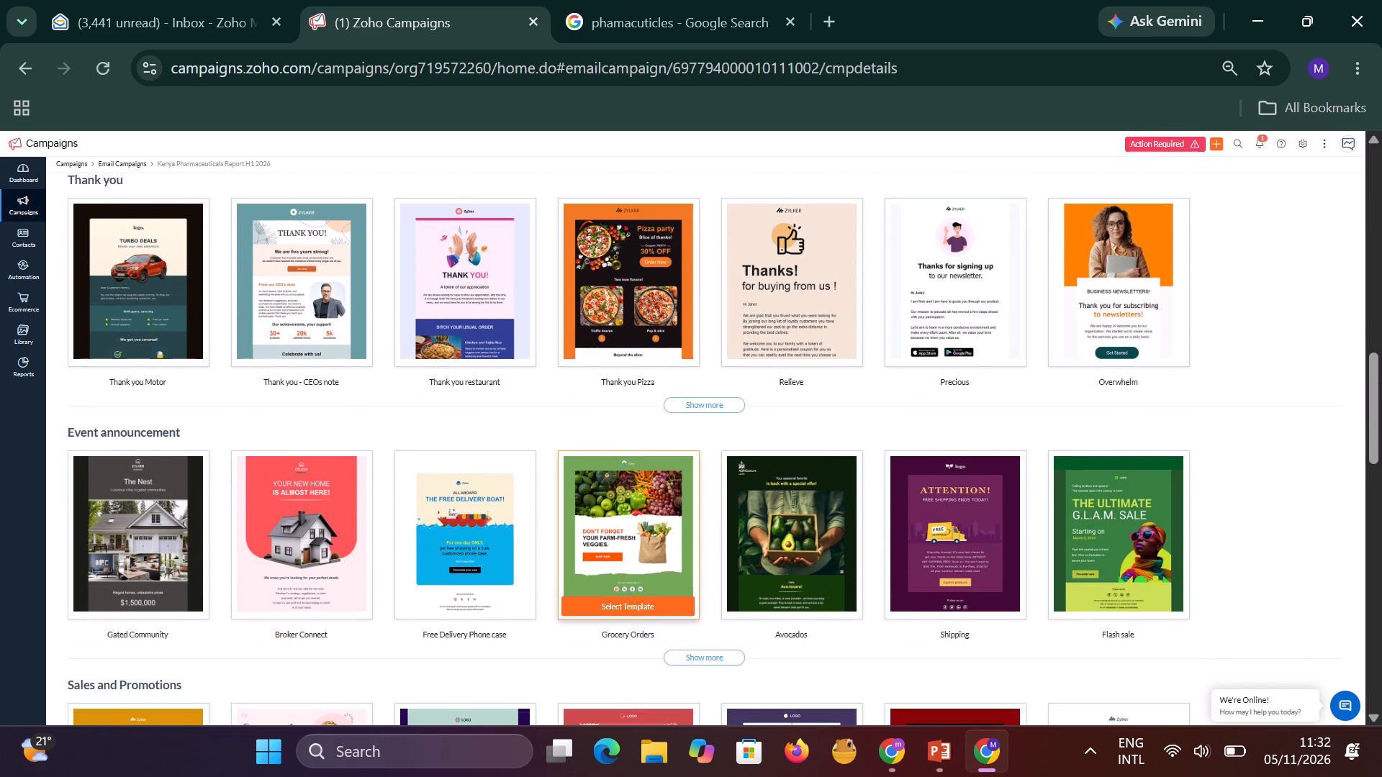
scroll(632, 488, "up", 20)
scroll(632, 488, "up", 3)
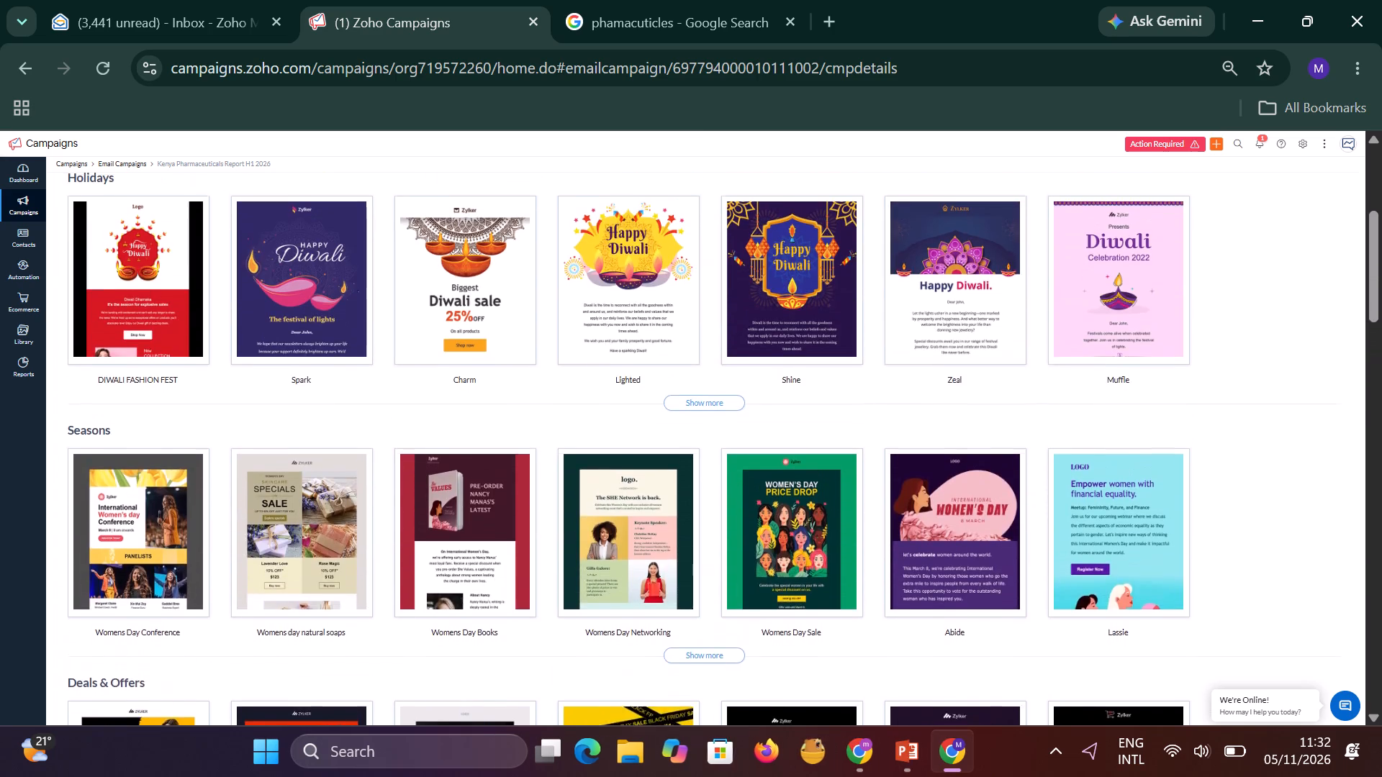
scroll(624, 458, "up", 7)
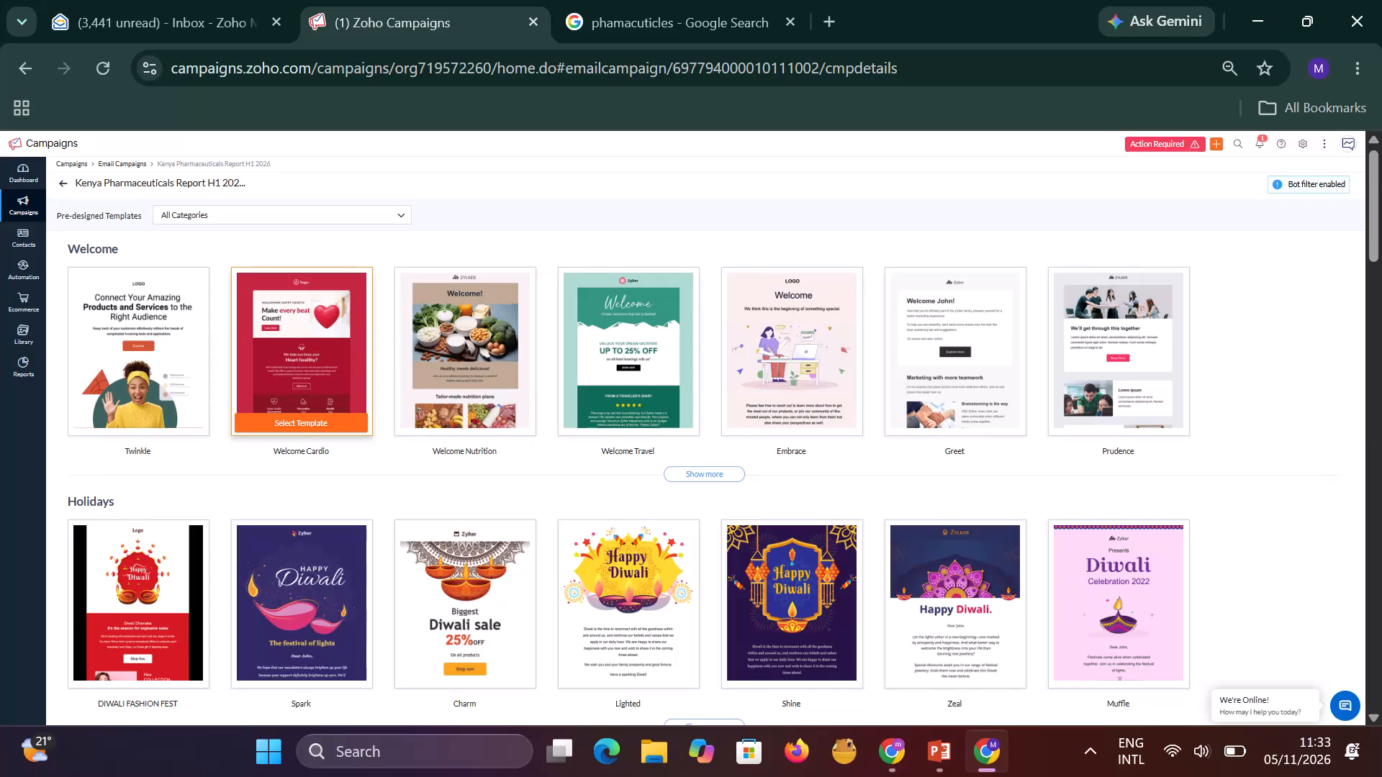
left_click(303, 312)
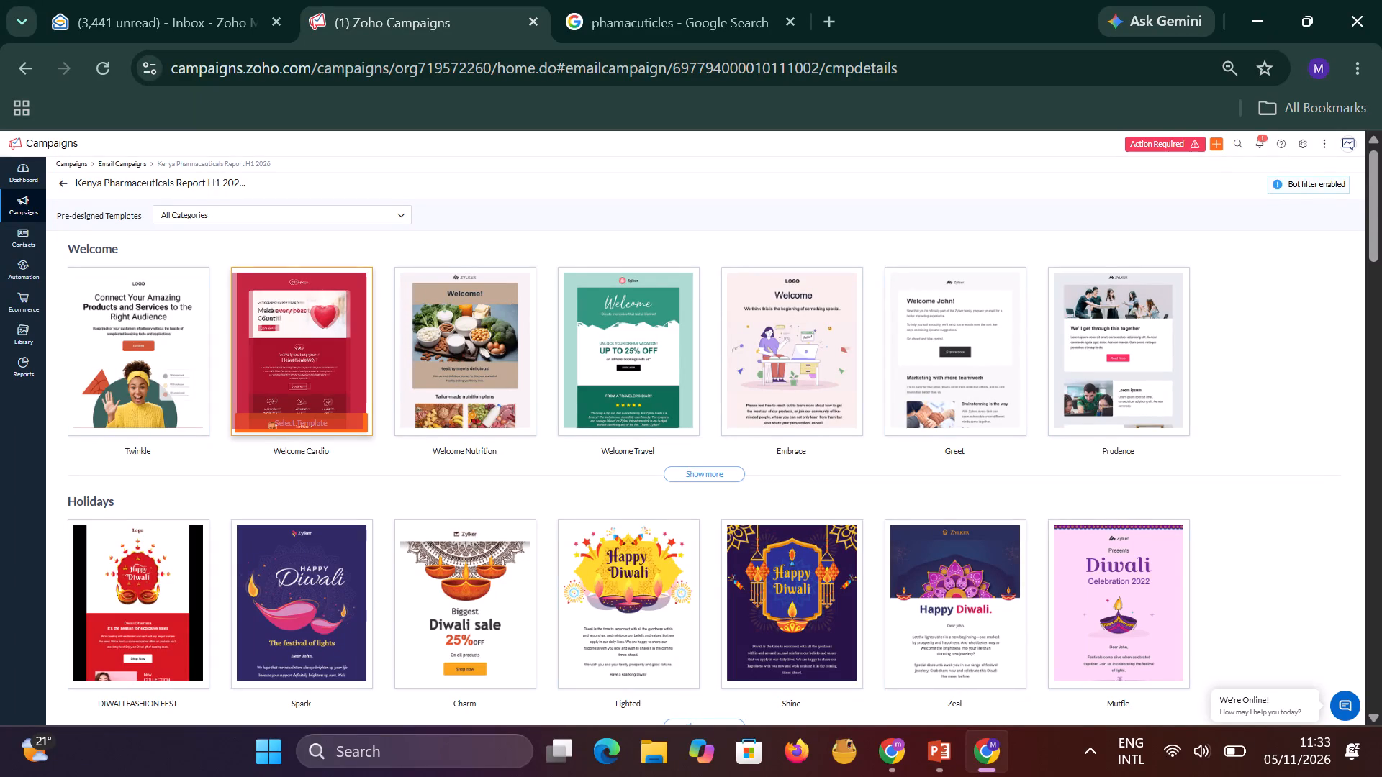
left_click(319, 362)
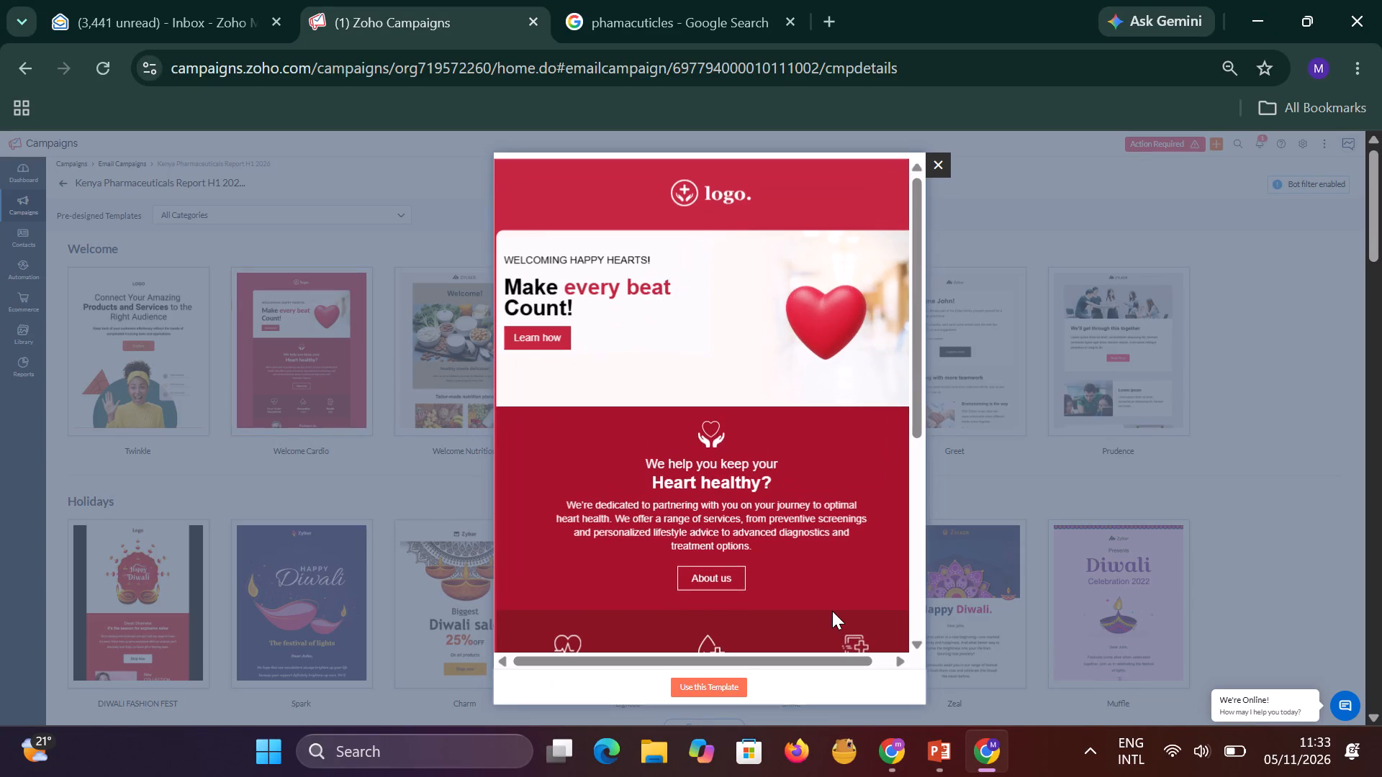
left_click(708, 689)
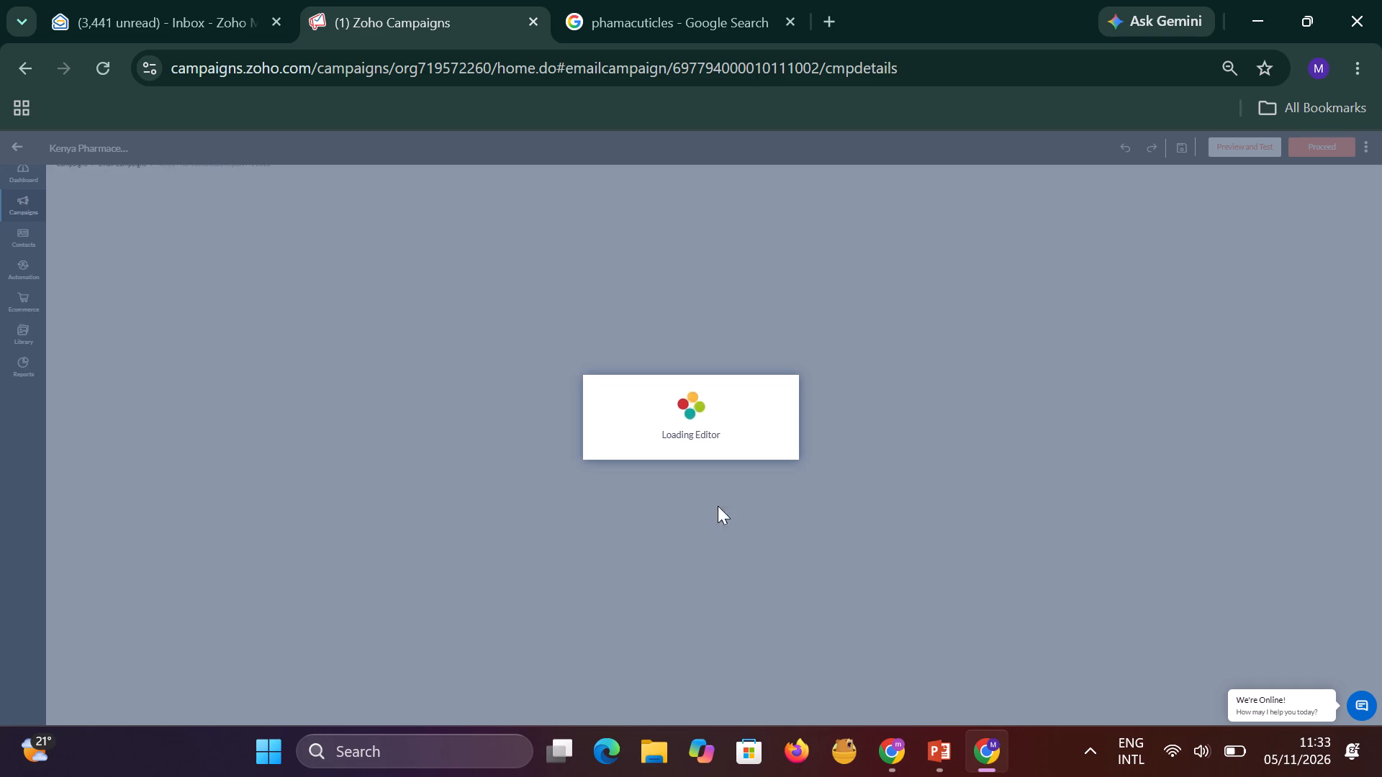
Switch to Canva in the other Chrome window and open the recent "Kenya Beverage Sector A..." presentation.
left_click(895, 756)
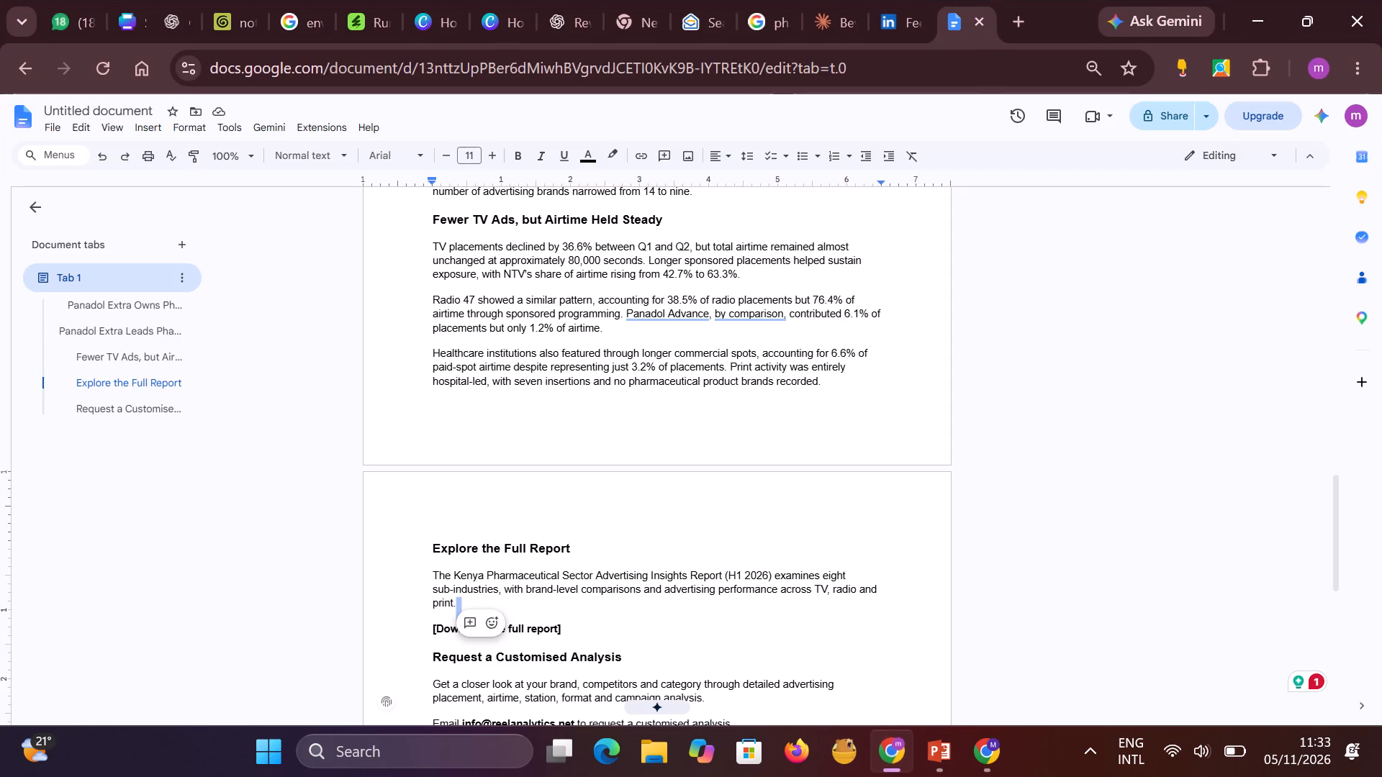
left_click(443, 25)
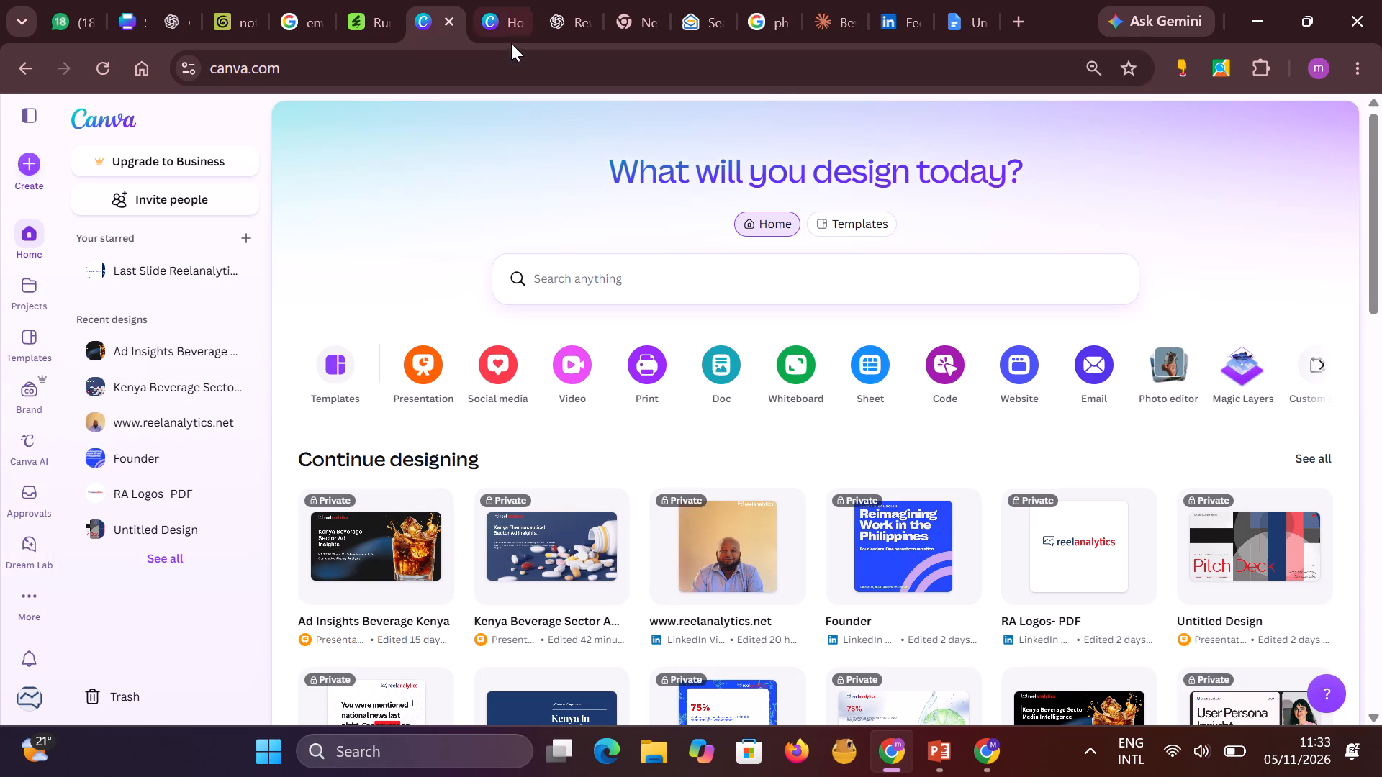
left_click(591, 533)
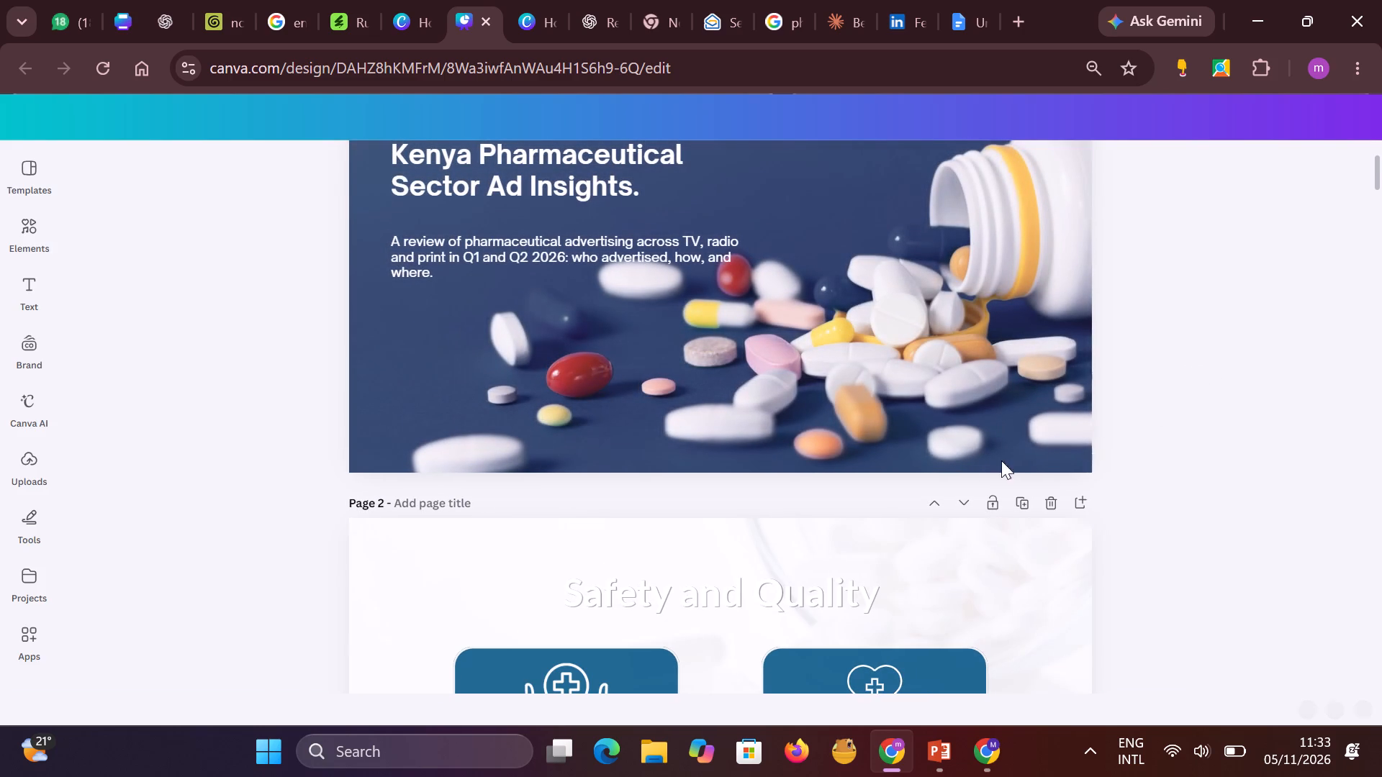
Compare the Kenya Pharmaceutical Sector Ad Insights cover designs on pages 1 and 3 of the presentation.
scroll(929, 434, "up", 5)
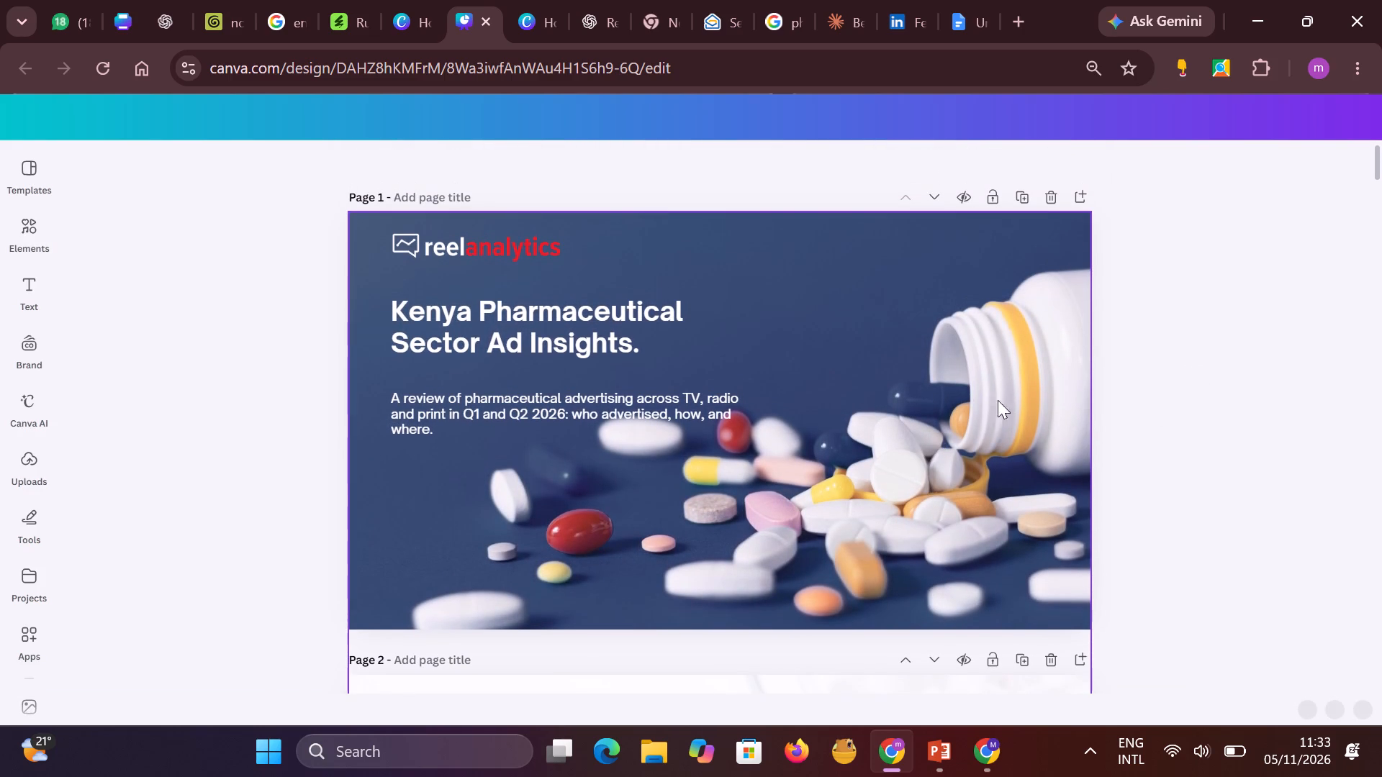
left_click(1172, 345)
scroll(833, 399, "up", 4)
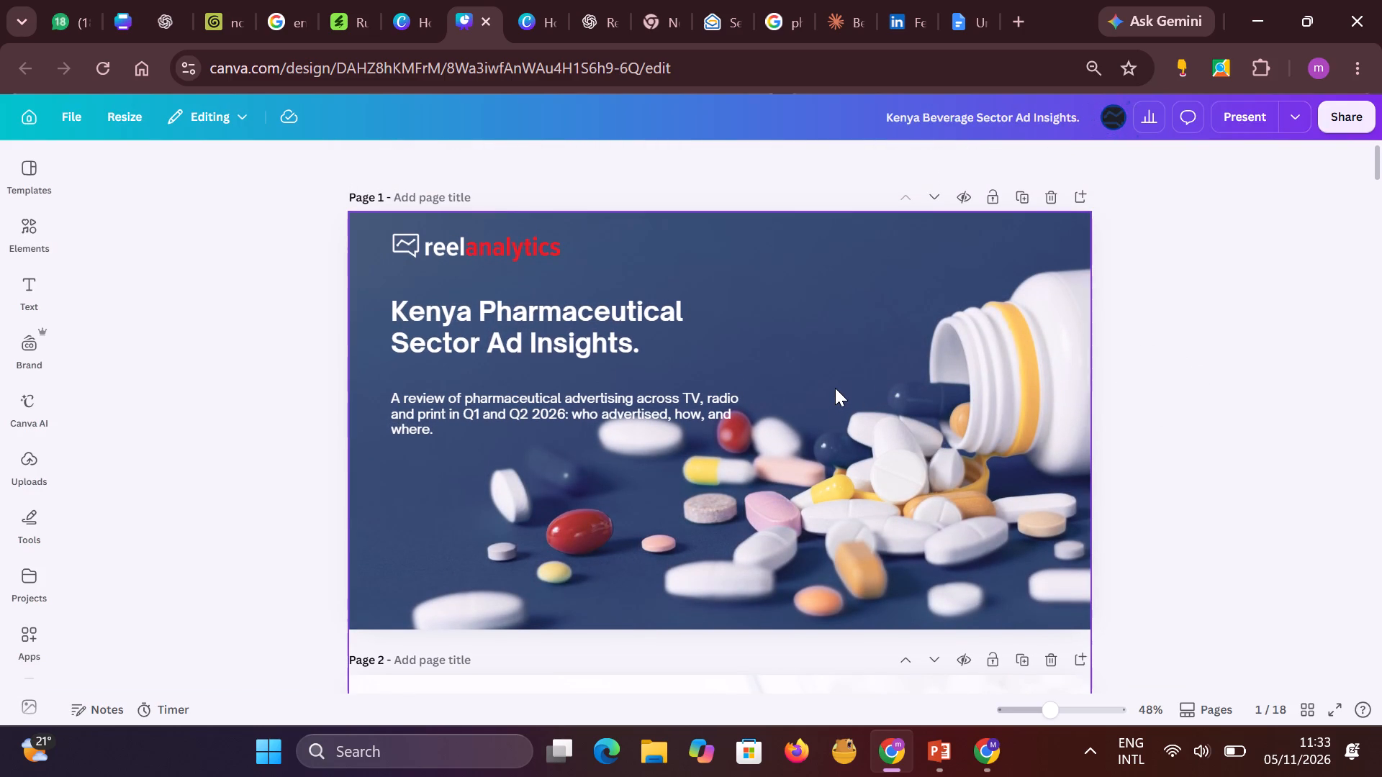
scroll(835, 388, "up", 3)
scroll(837, 385, "down", 20)
scroll(837, 385, "down", 1)
scroll(894, 481, "down", 3)
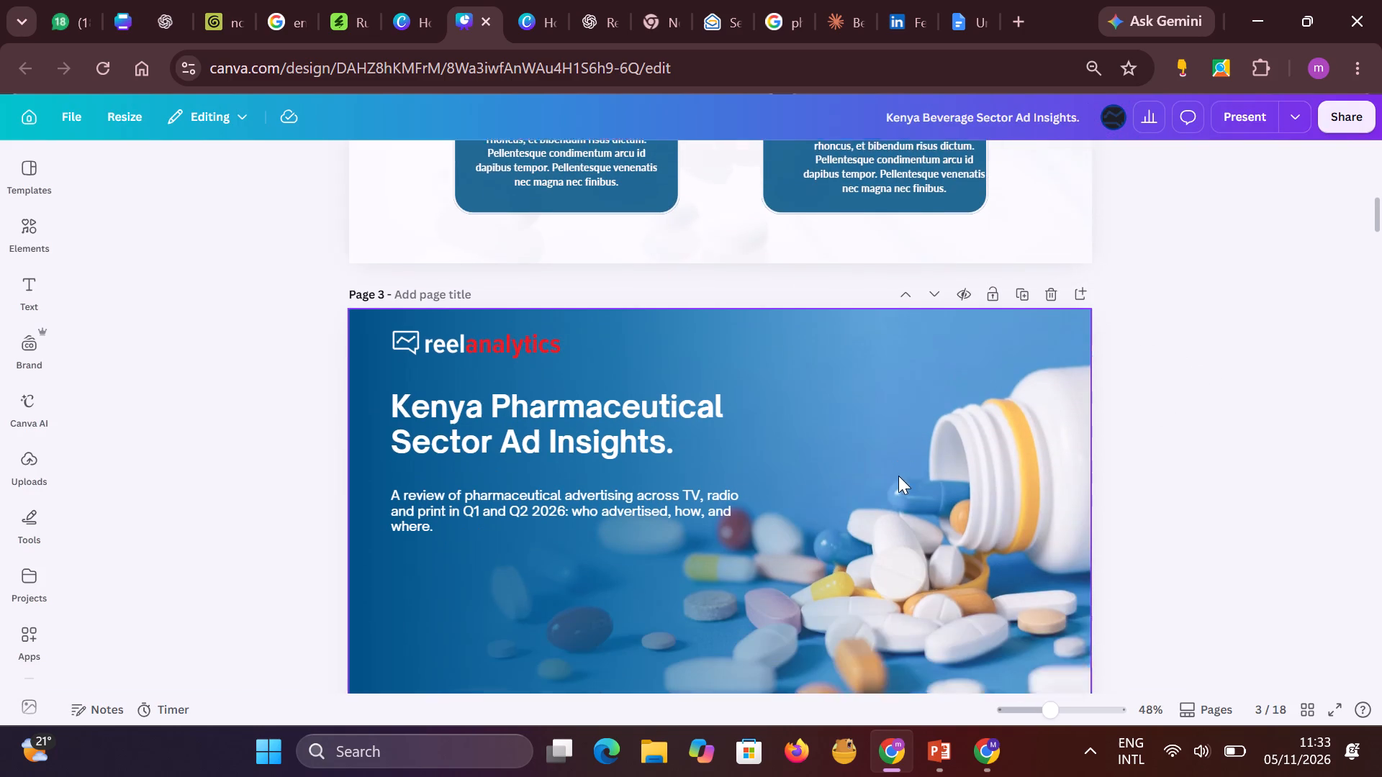
left_click(940, 367)
scroll(940, 377, "up", 9)
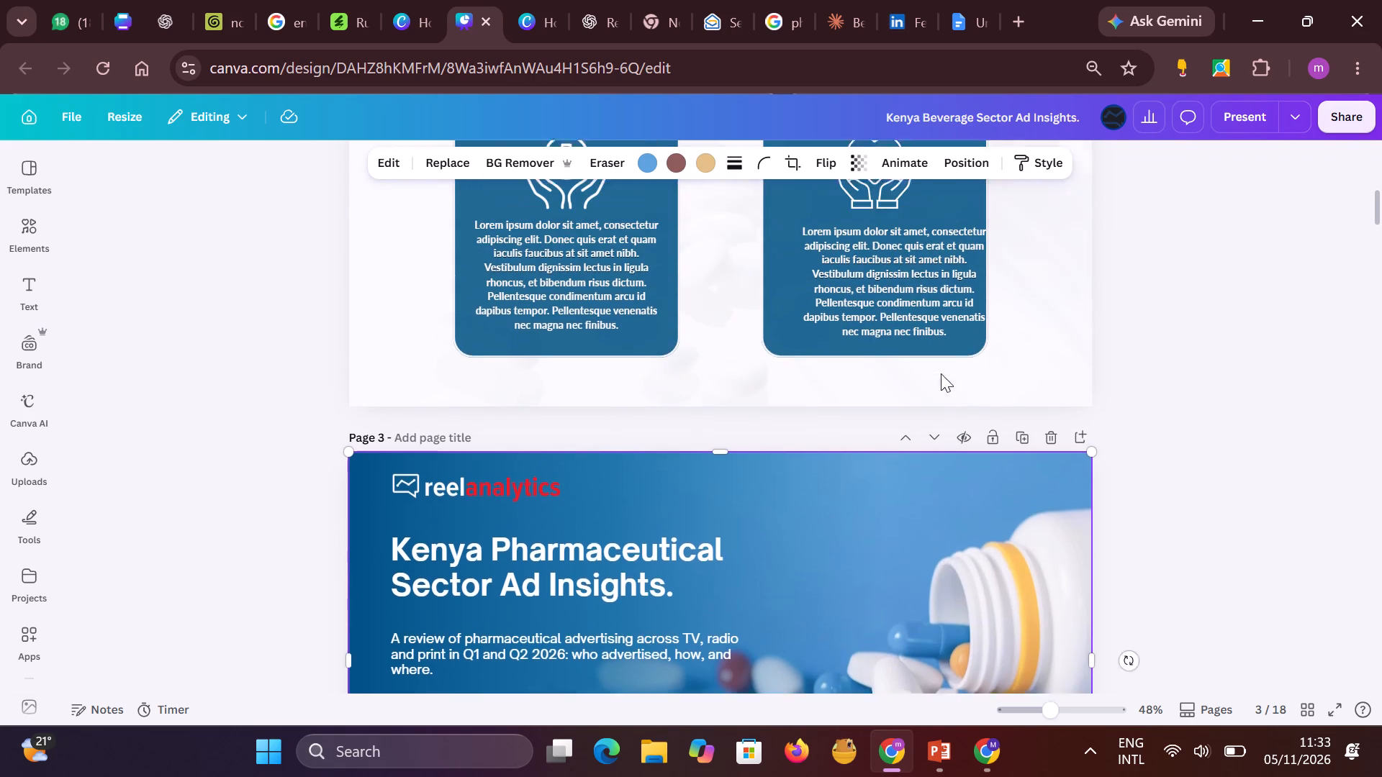
scroll(941, 373, "up", 14)
scroll(955, 353, "down", 4)
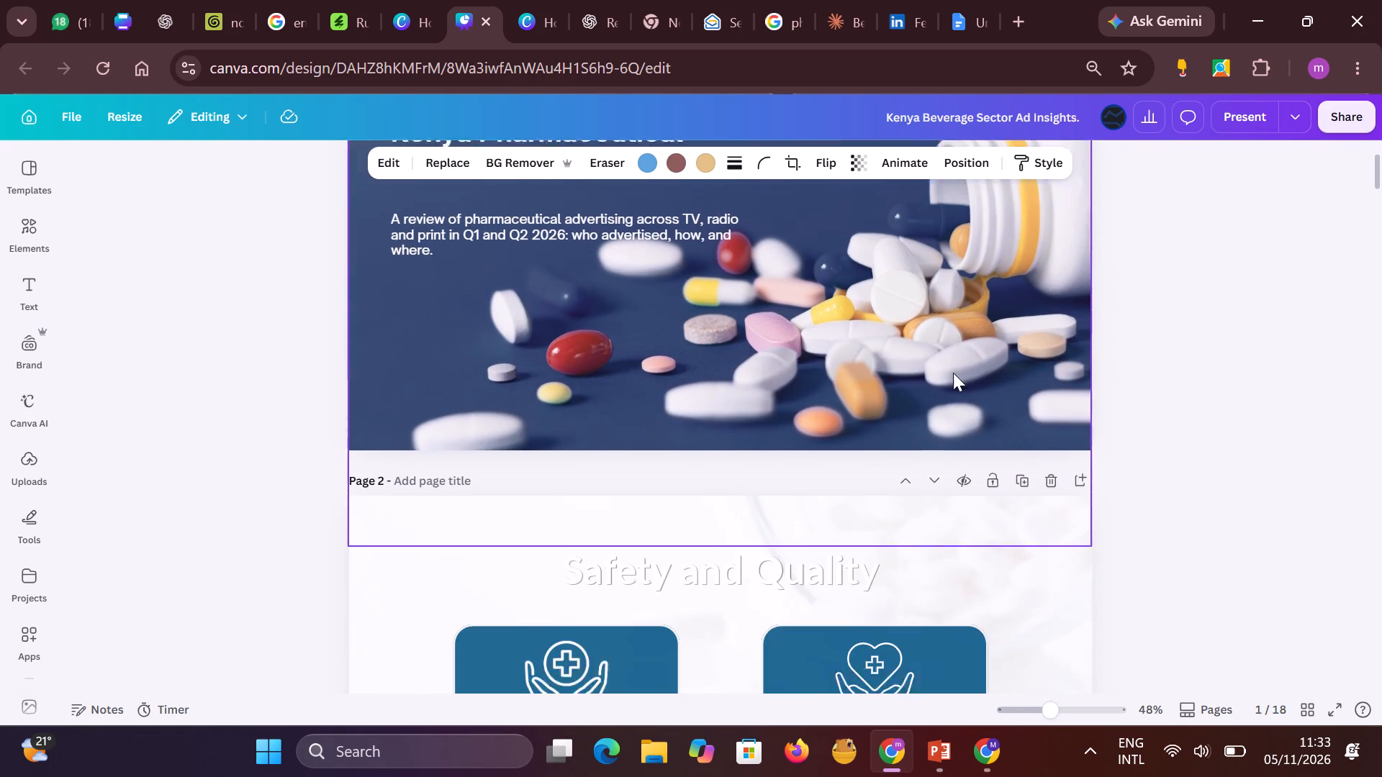
scroll(953, 373, "down", 20)
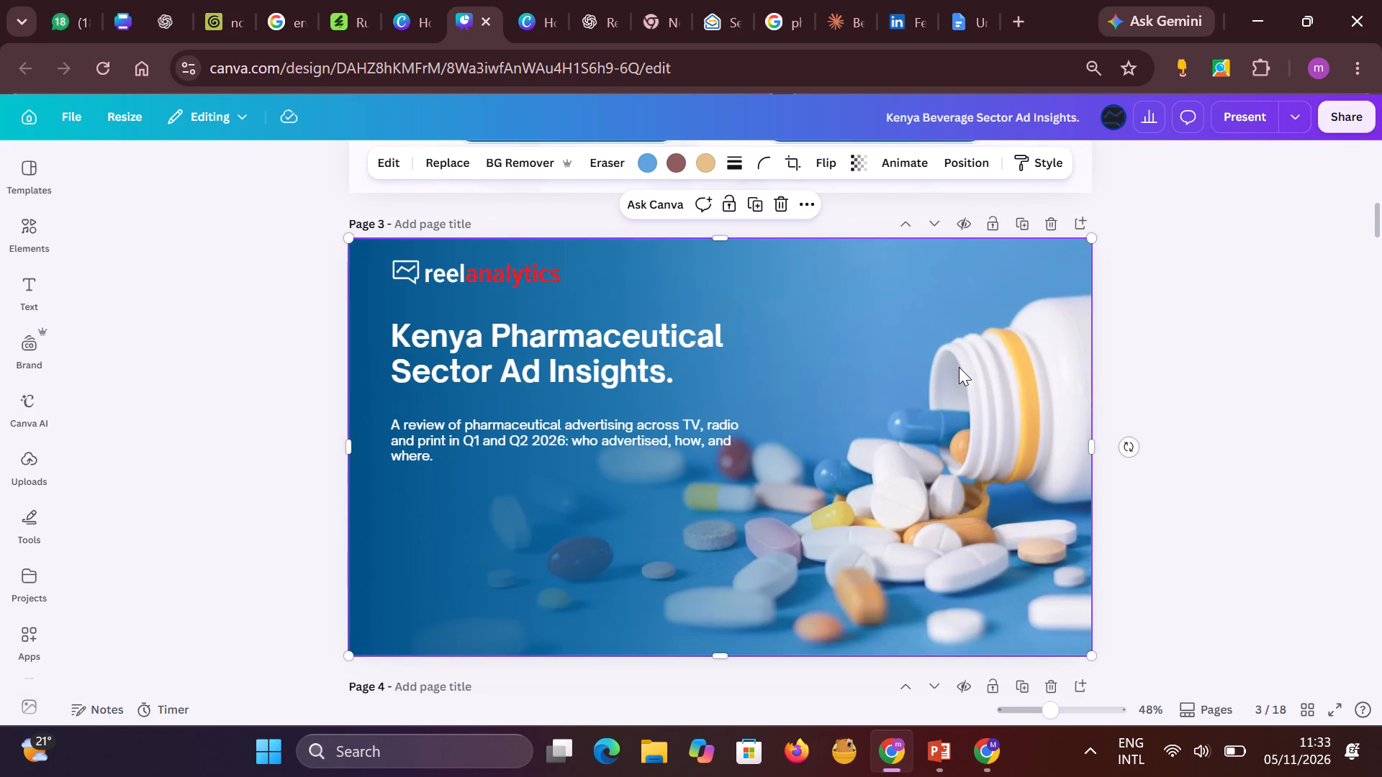
left_click(957, 360)
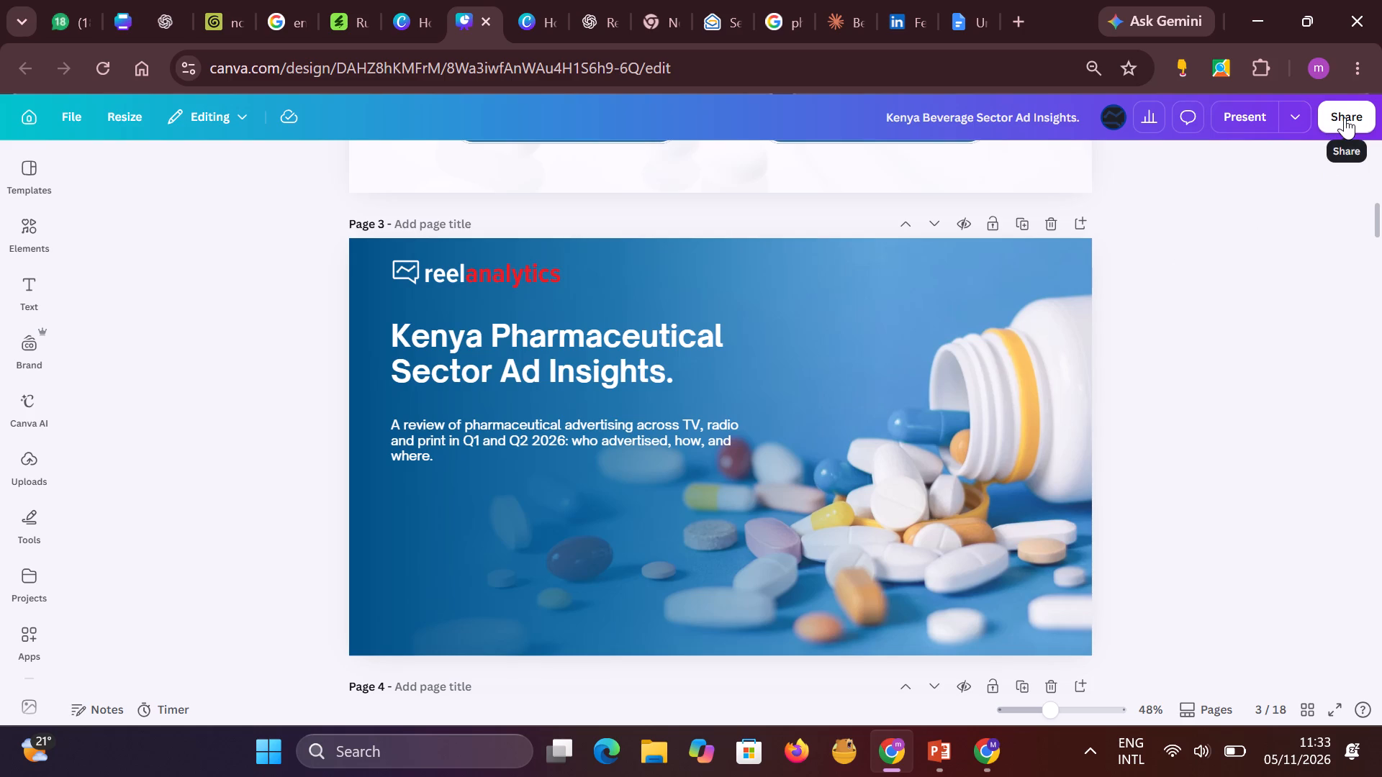
Download only page 3, the light-blue Kenya Pharmaceutical Sector Ad Insights cover, as a JPG.
left_click(1345, 117)
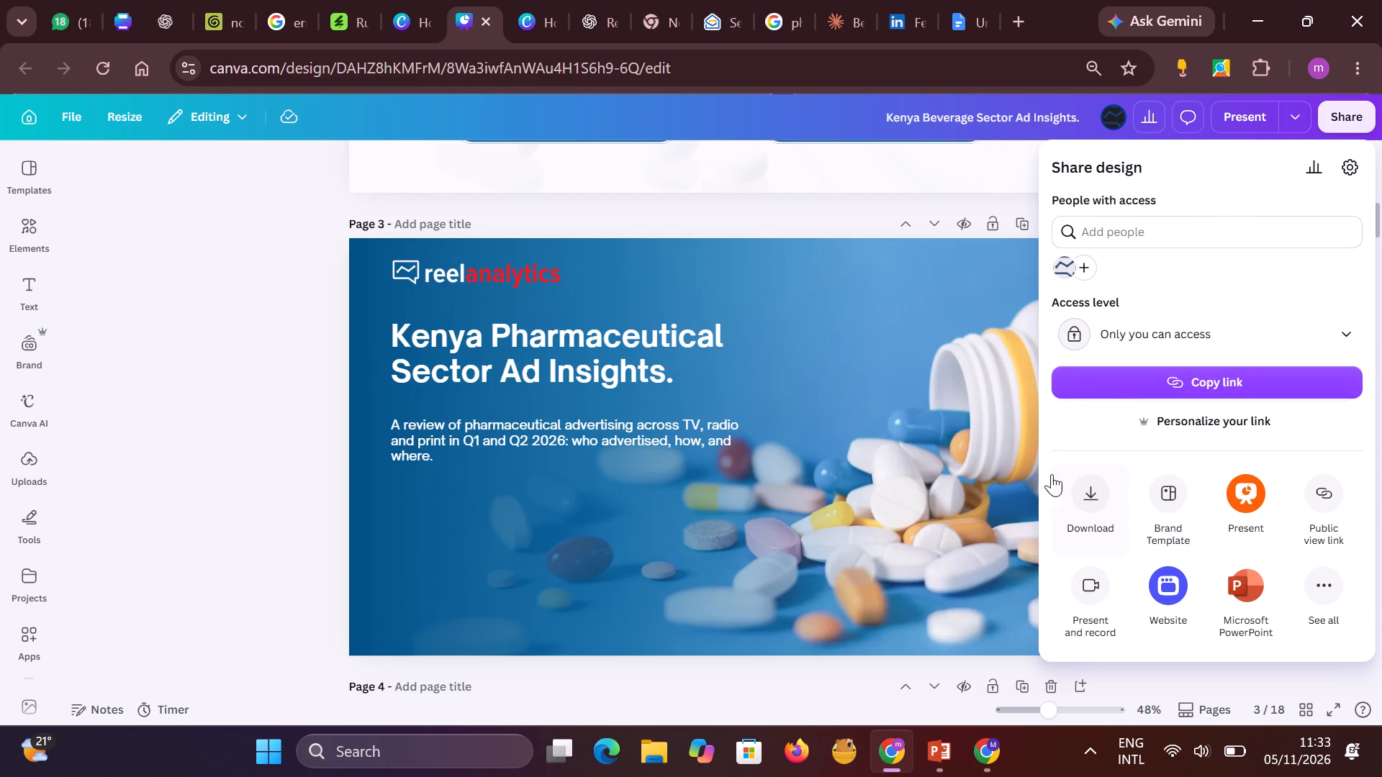
left_click(1096, 494)
left_click(1198, 240)
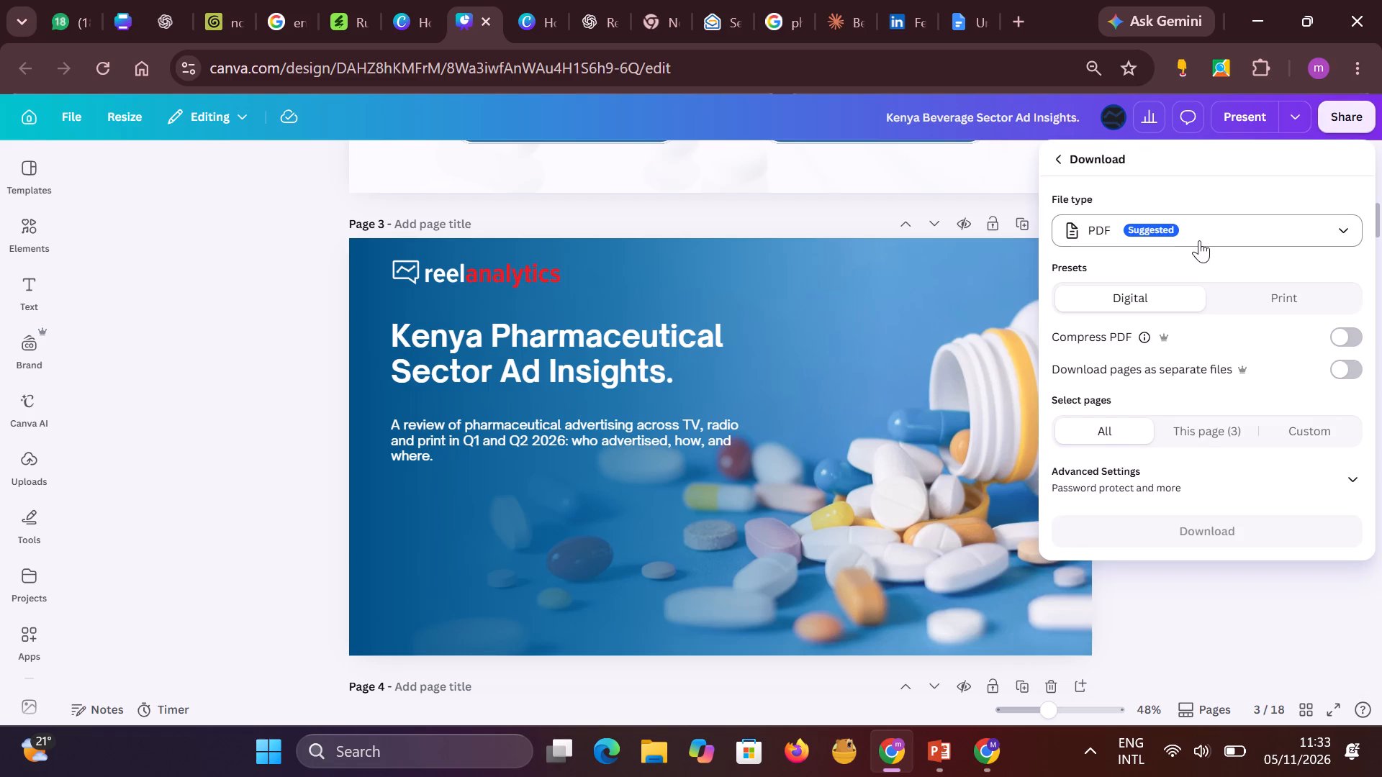
left_click(1188, 230)
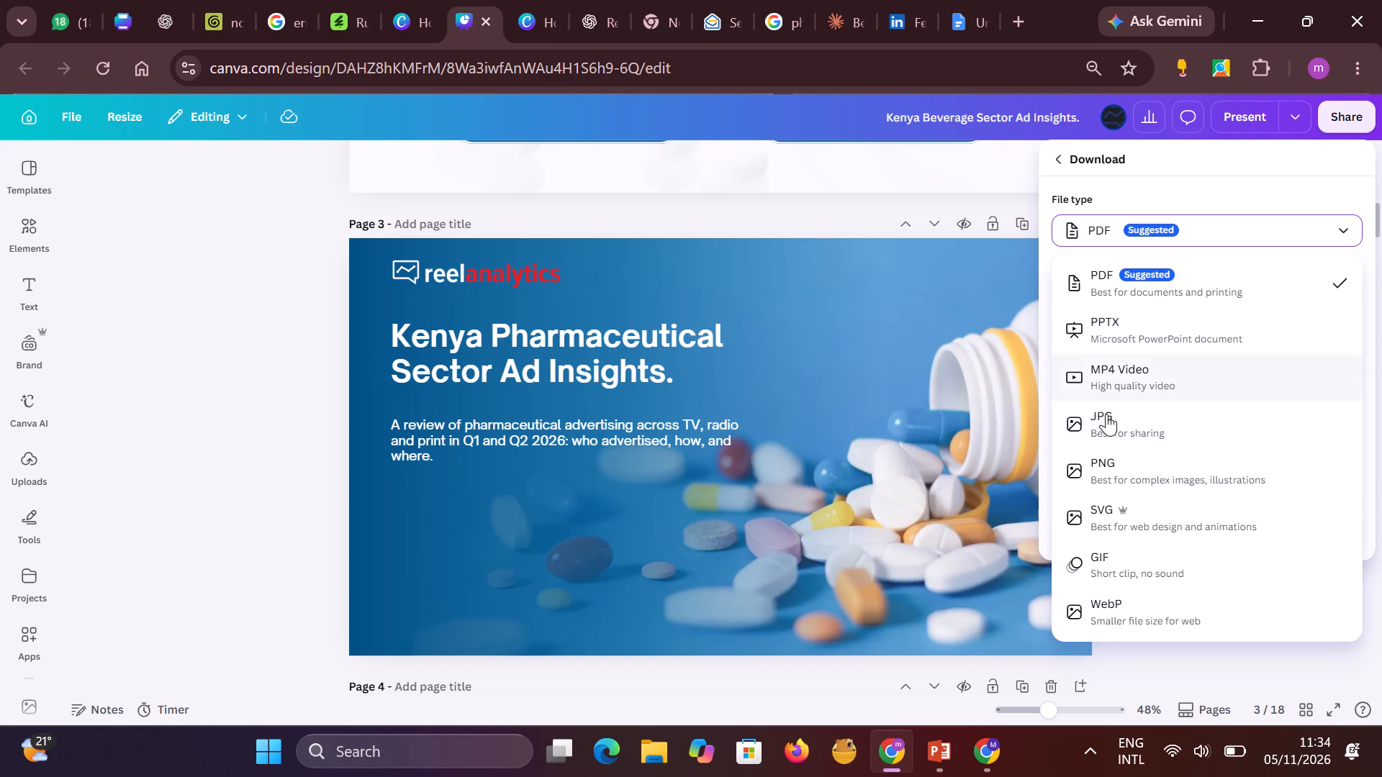
left_click(1106, 427)
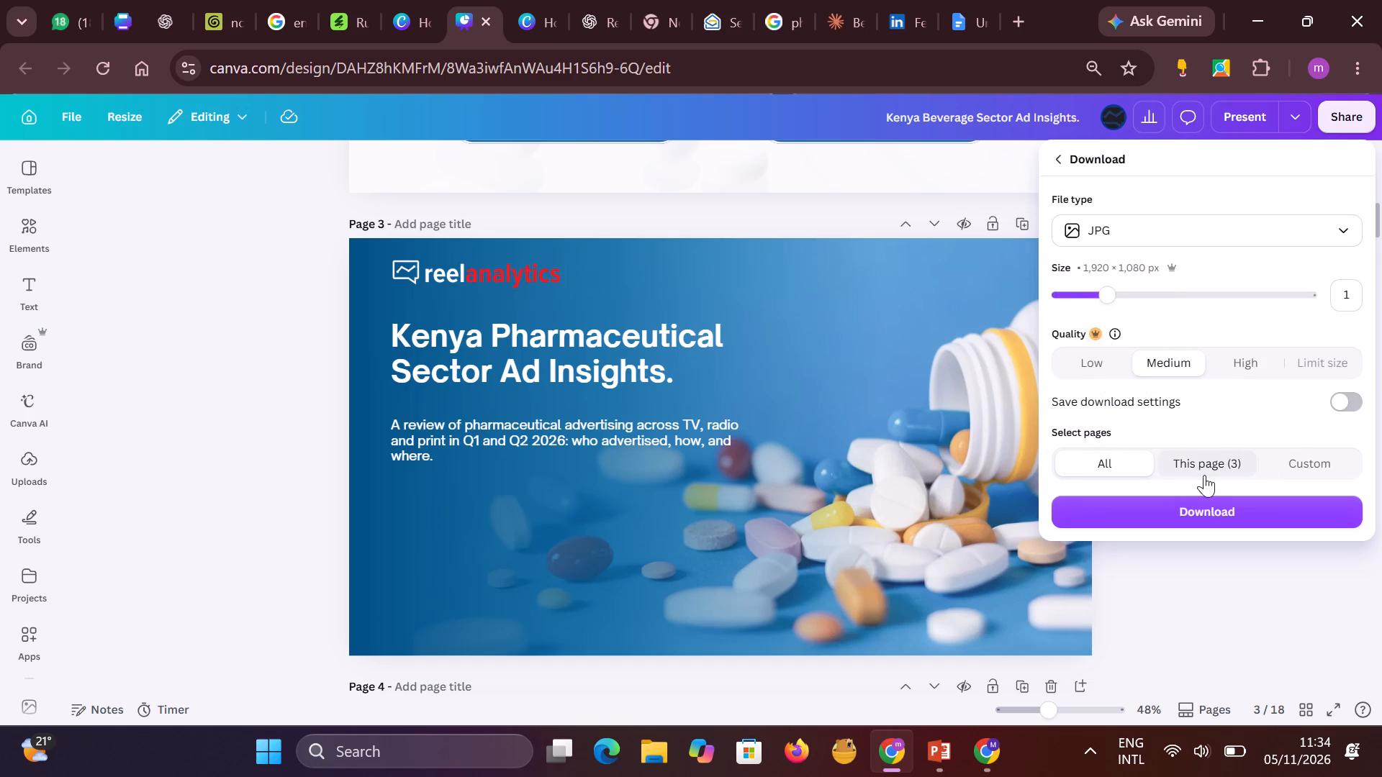
left_click(1200, 465)
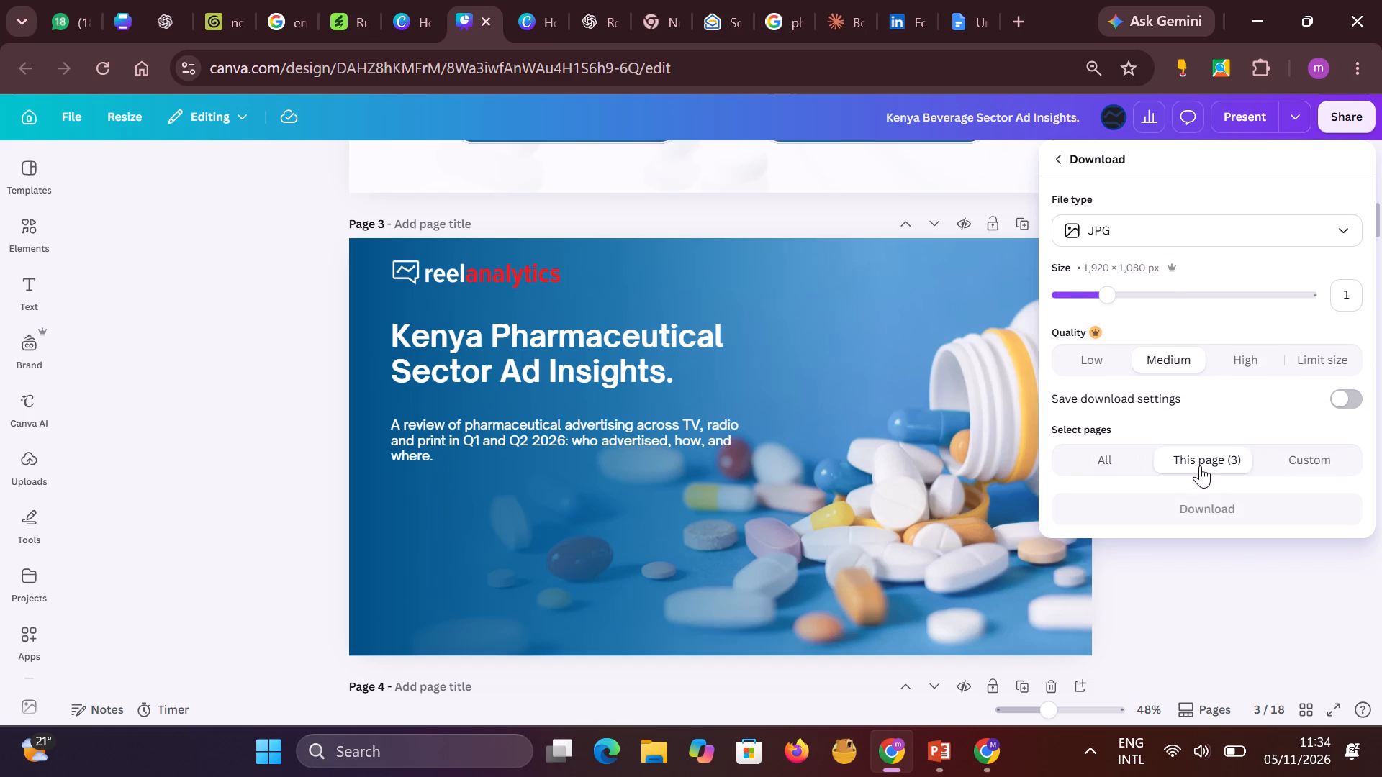
left_click(1207, 508)
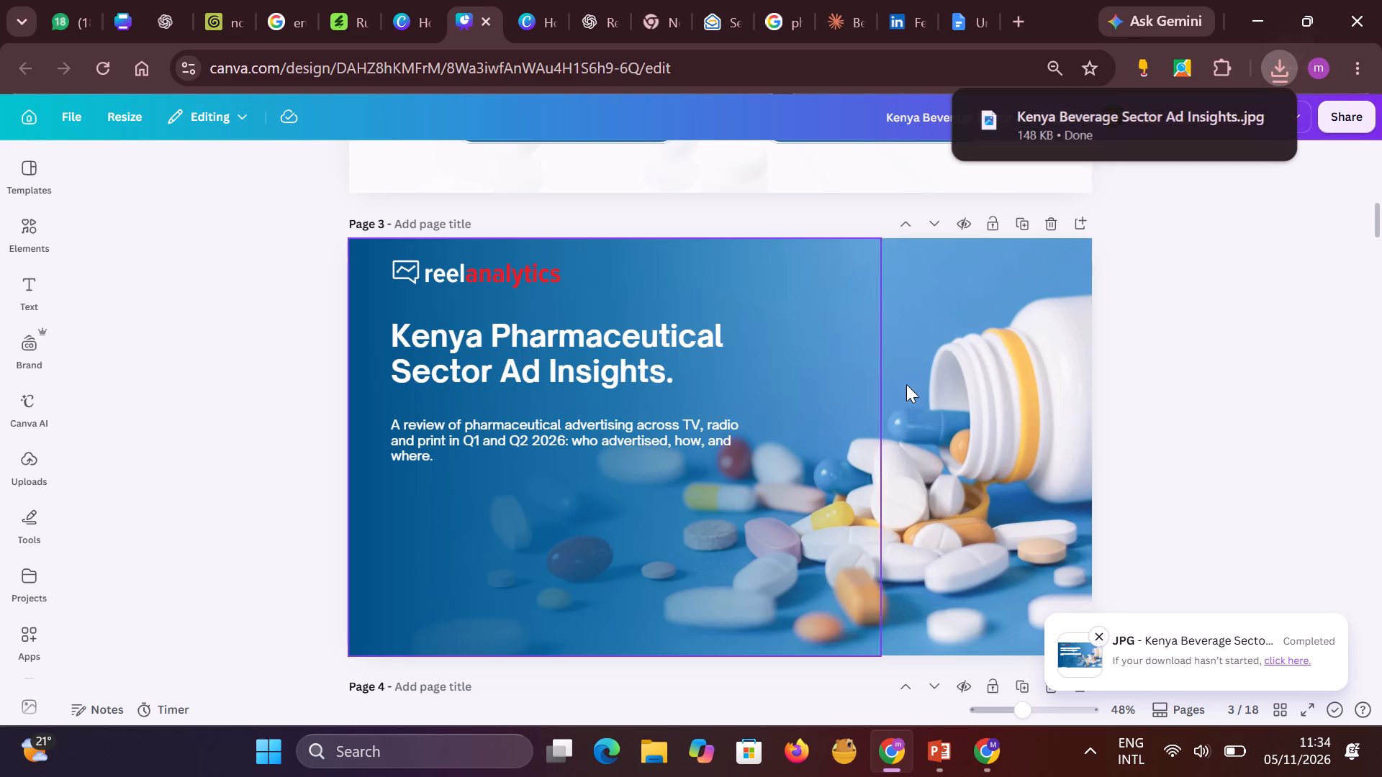
Switch to Zoho Campaigns in the other Chrome window and try to place the downloaded cover JPG in the hero banner.
left_click_drag(1060, 127, 988, 742)
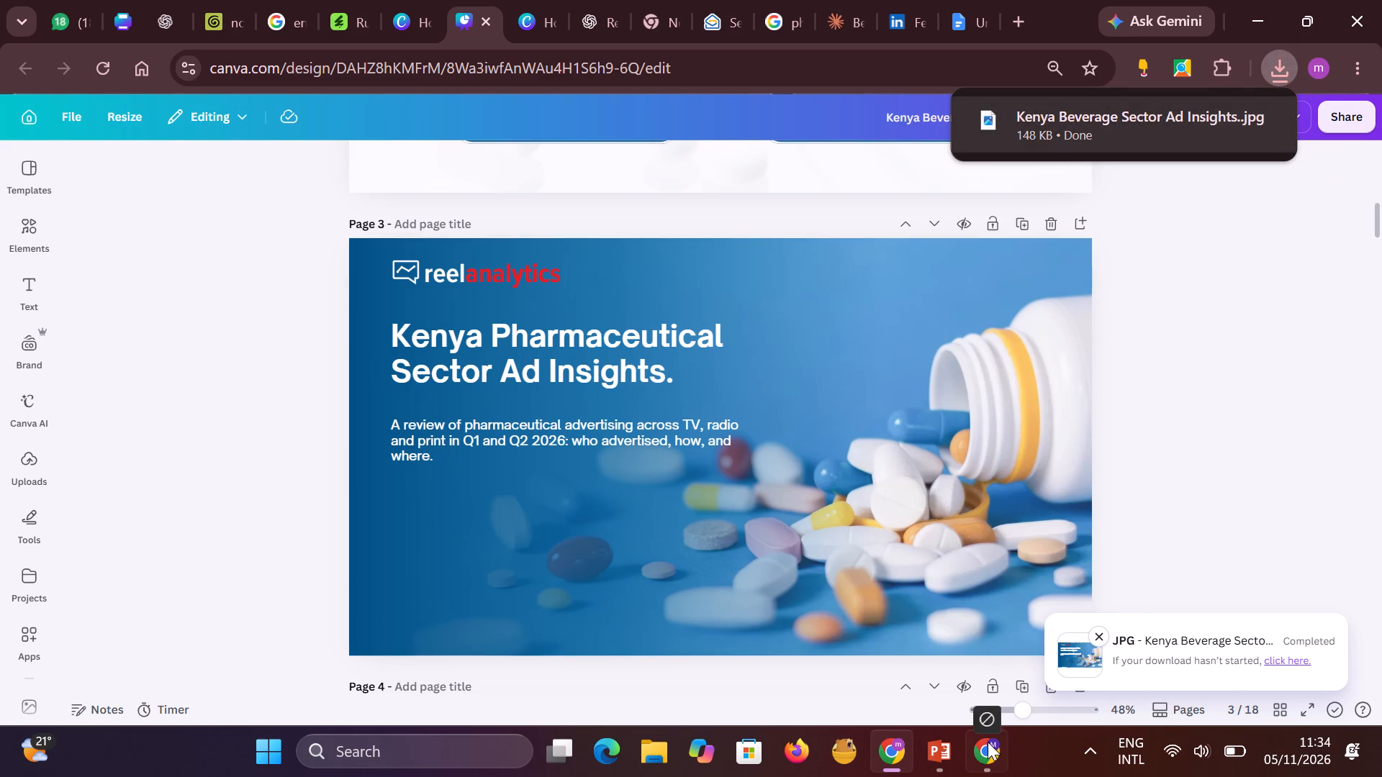
left_click_drag(988, 742, 777, 315)
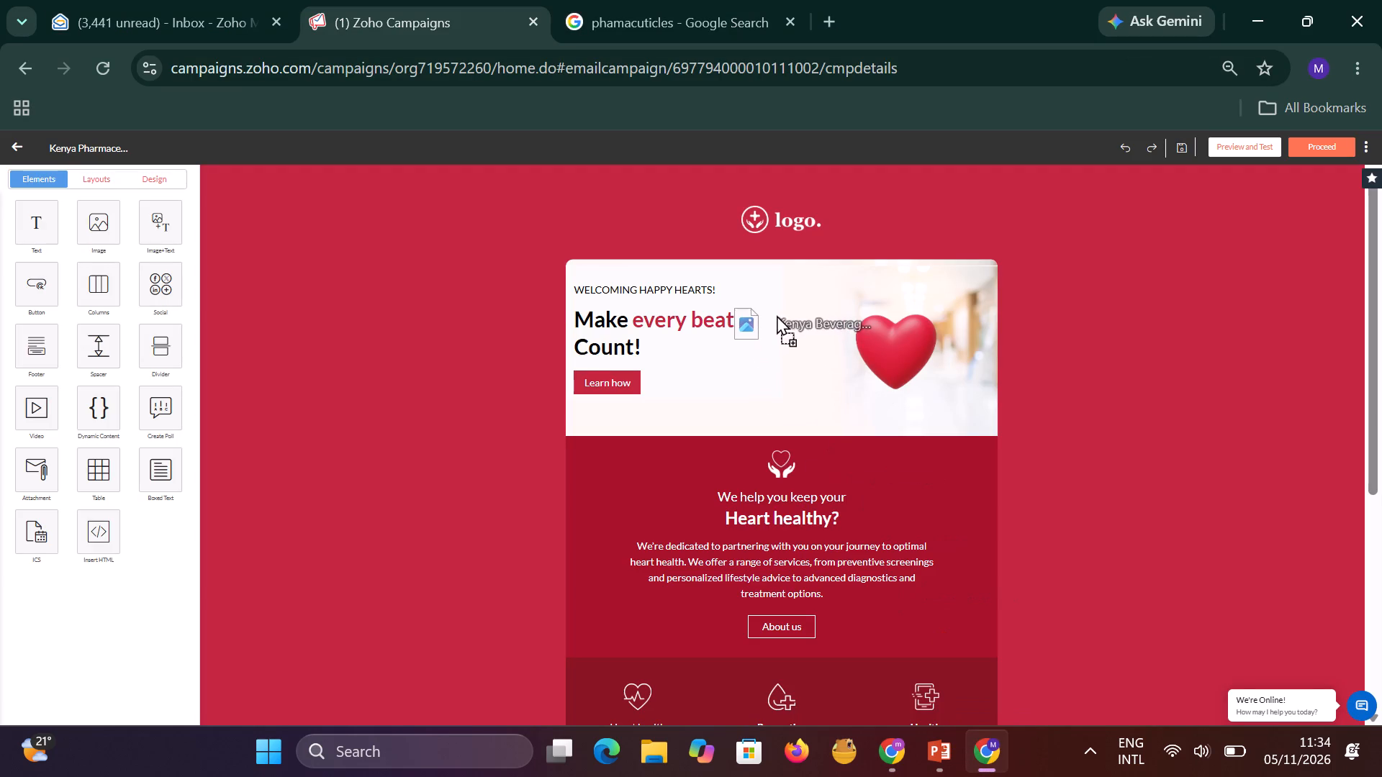
left_click_drag(777, 315, 773, 306)
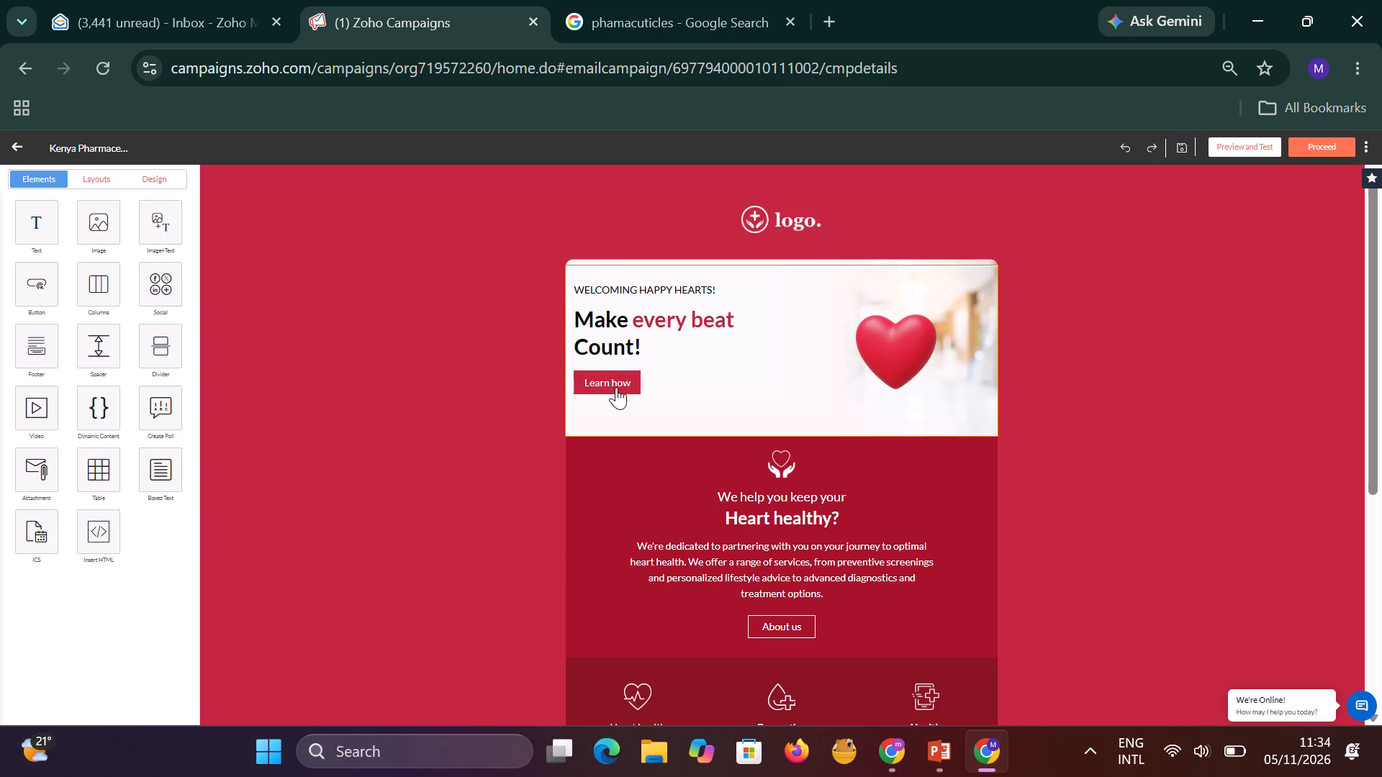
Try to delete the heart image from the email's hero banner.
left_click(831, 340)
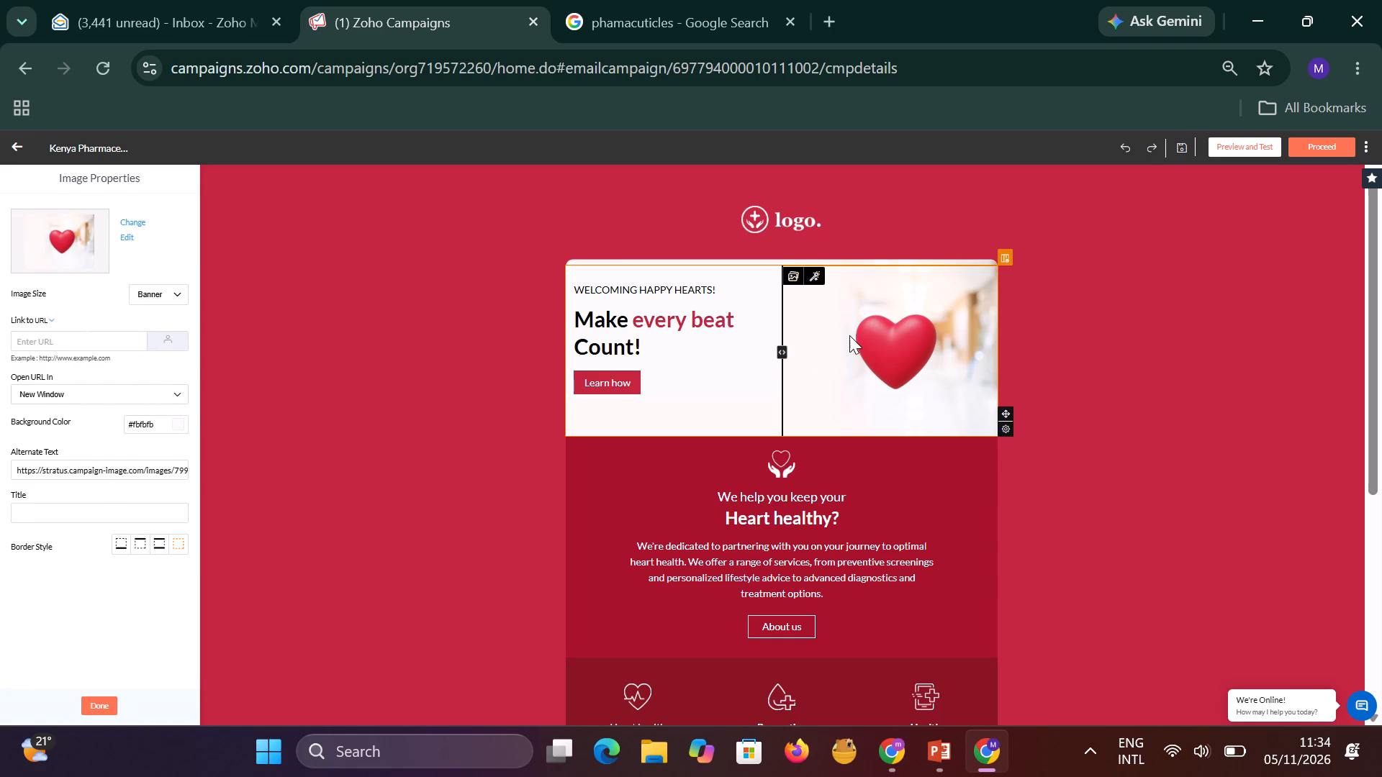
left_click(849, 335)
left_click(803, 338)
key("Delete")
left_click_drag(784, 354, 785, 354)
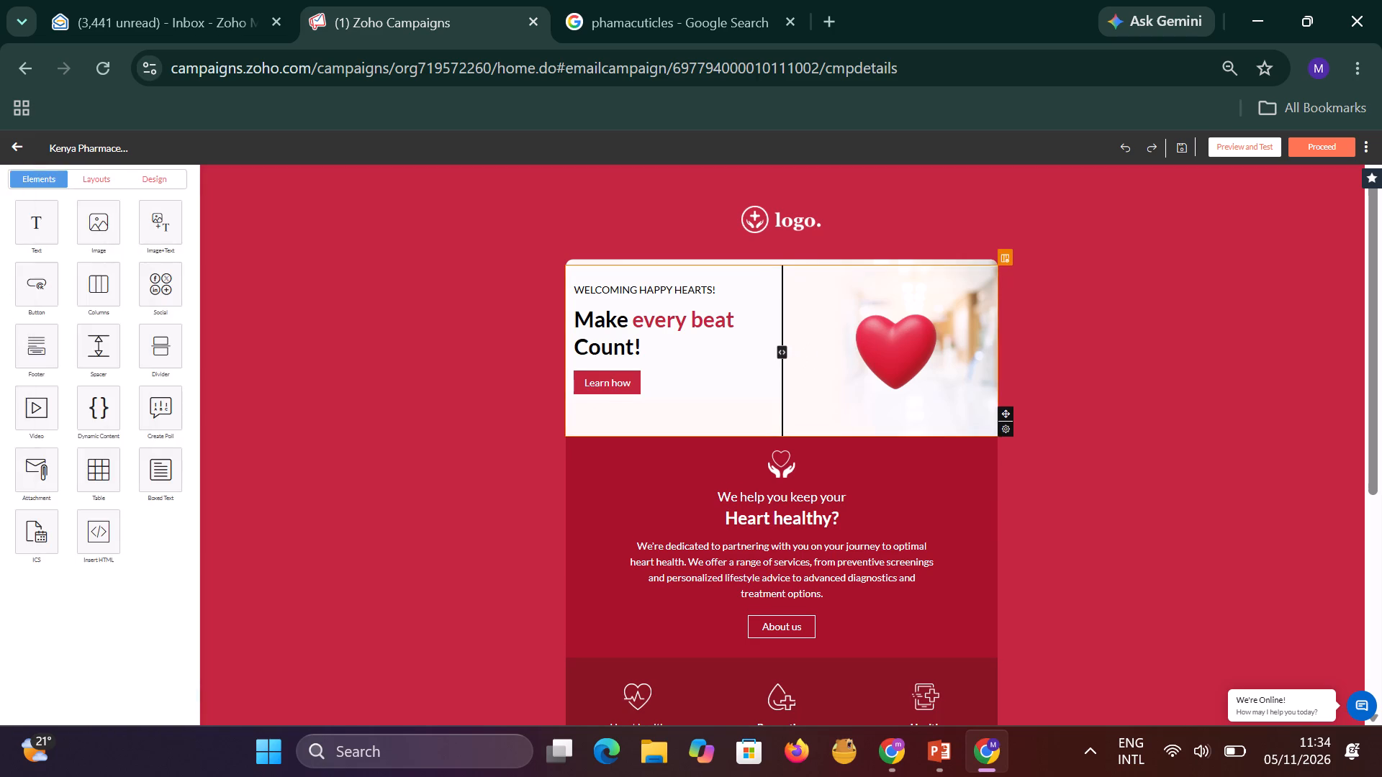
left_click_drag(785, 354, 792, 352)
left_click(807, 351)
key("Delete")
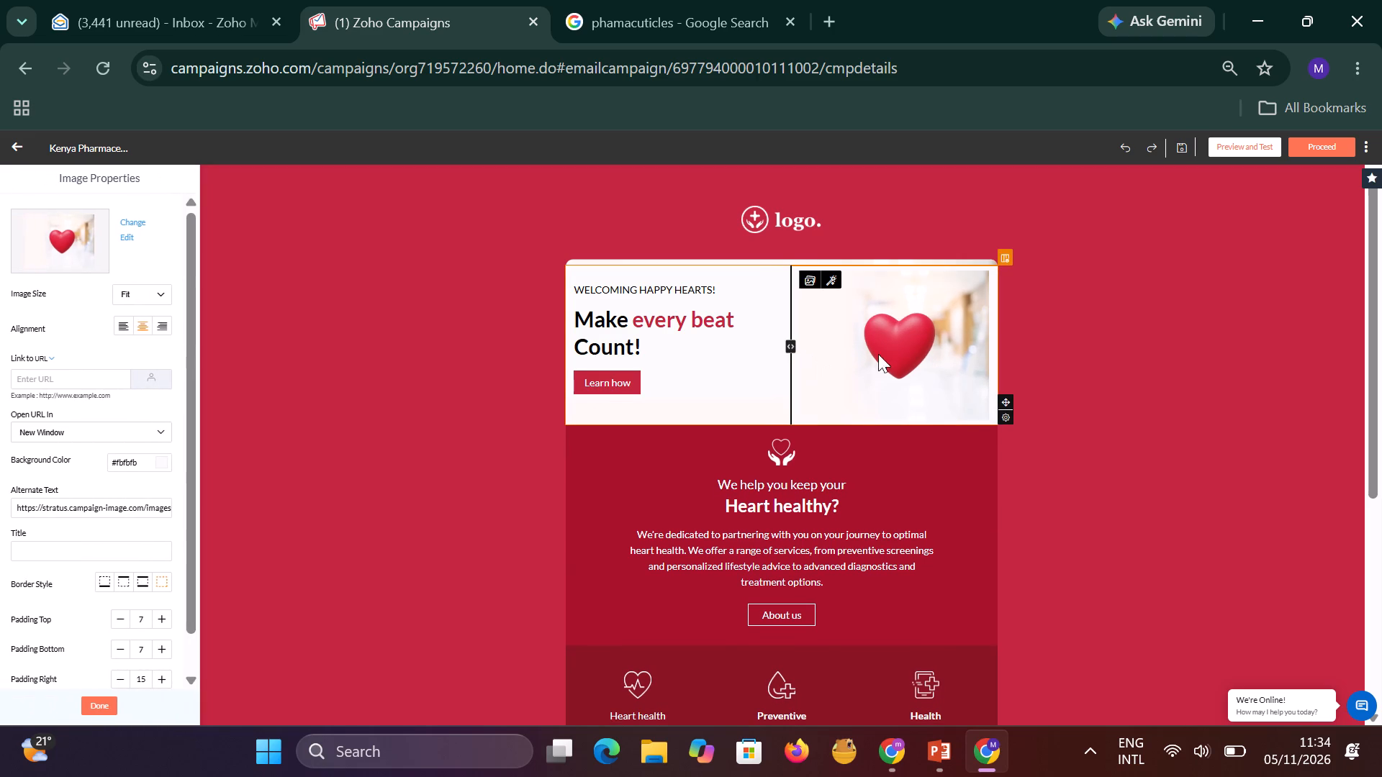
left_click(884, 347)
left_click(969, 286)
Clear the "Make every beat Count!" heading text in the hero banner.
left_click(663, 319)
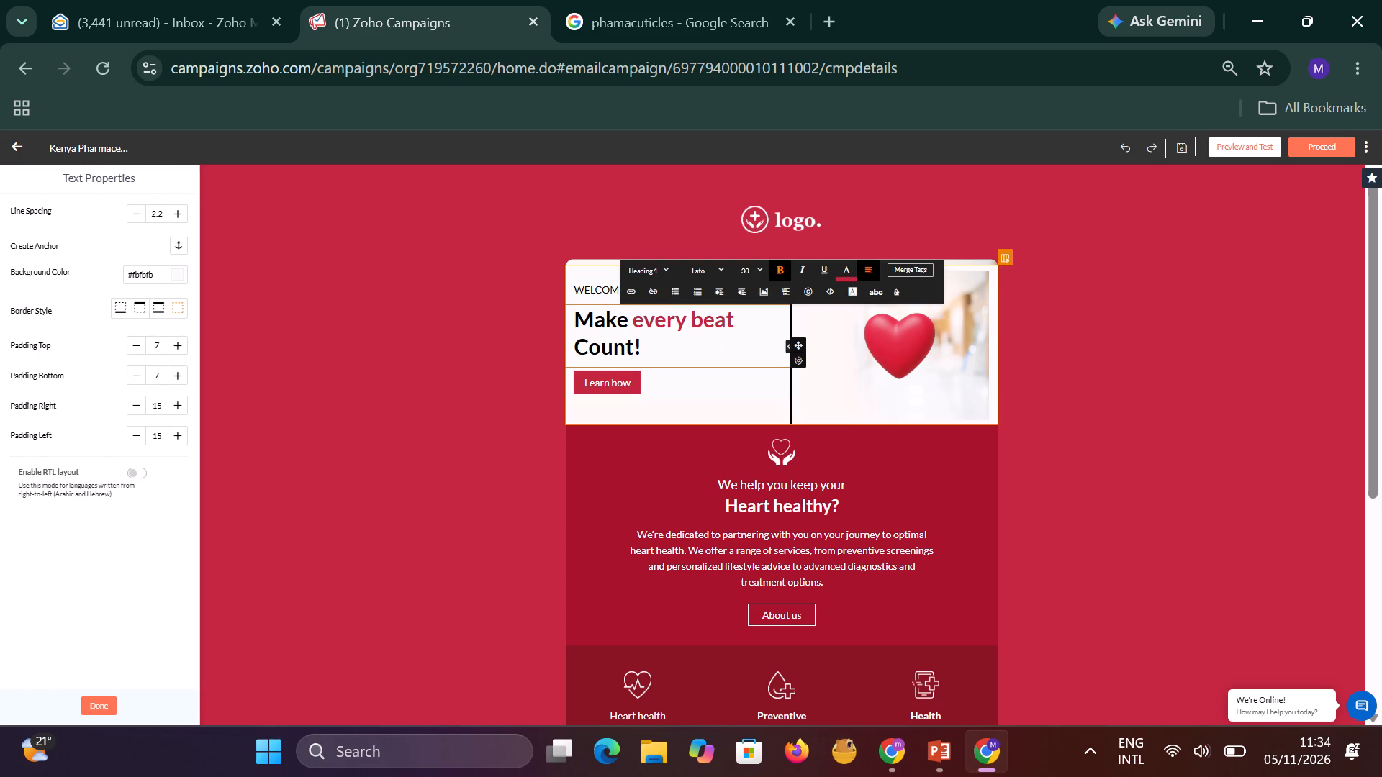
left_click_drag(641, 352, 577, 316)
key("Delete")
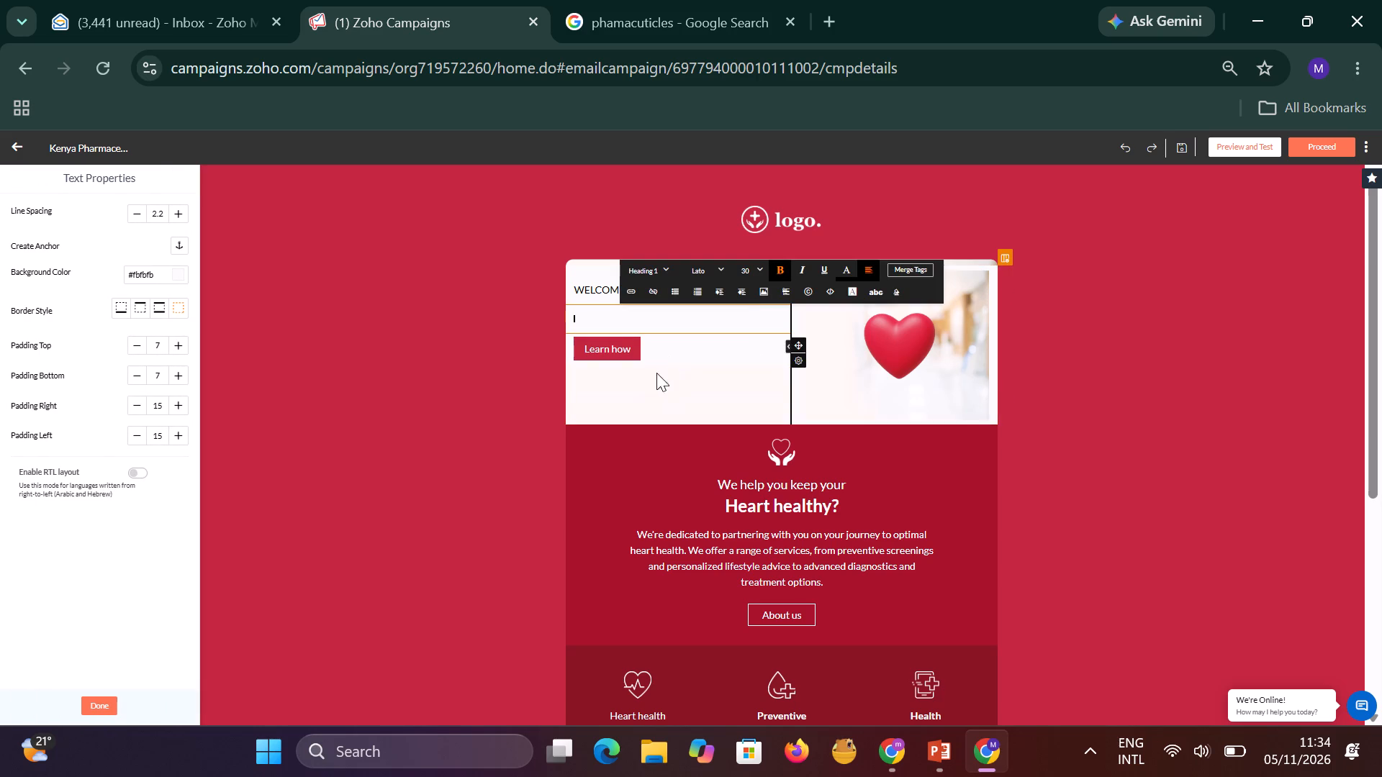
Delete the "Learn how" button component from the hero banner.
left_click(641, 365)
key("Delete")
left_click(618, 346)
key("Delete")
left_click(616, 357)
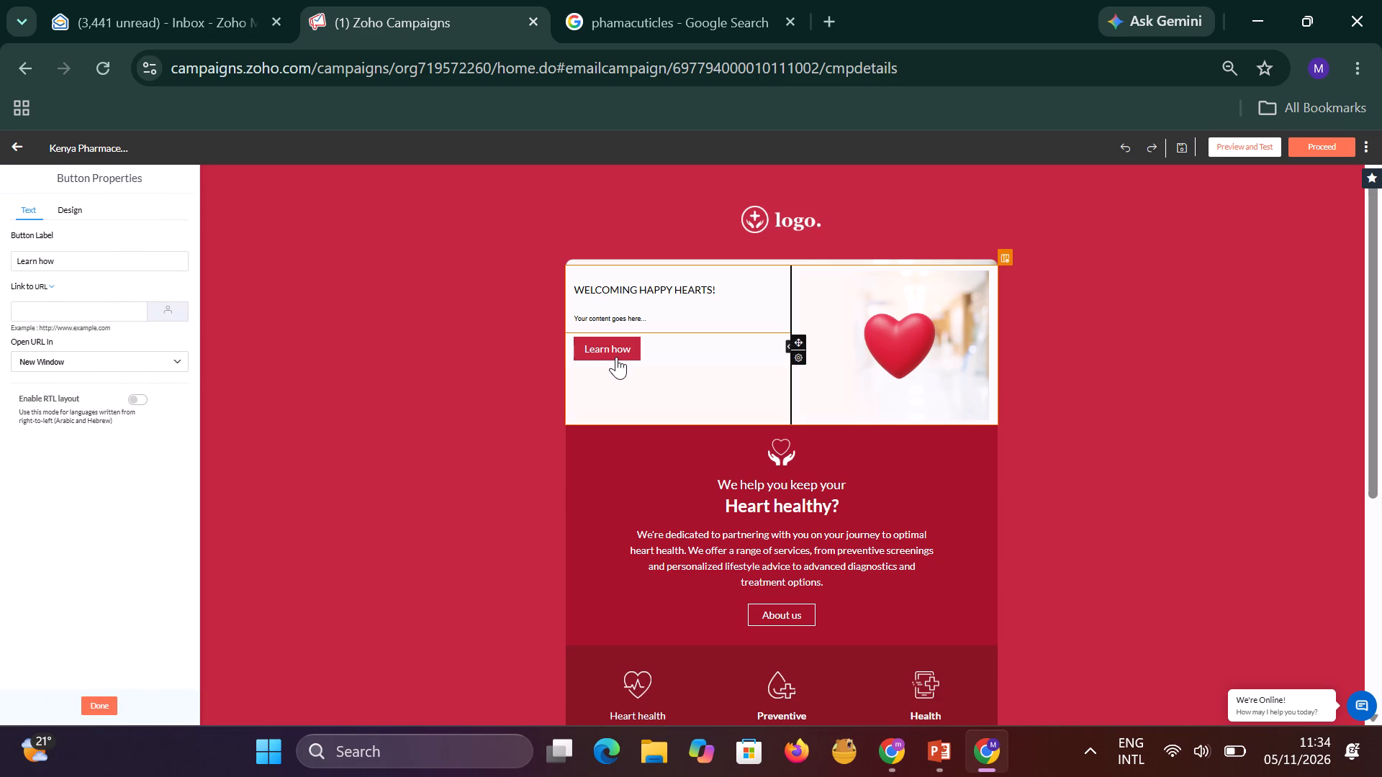
key("Delete")
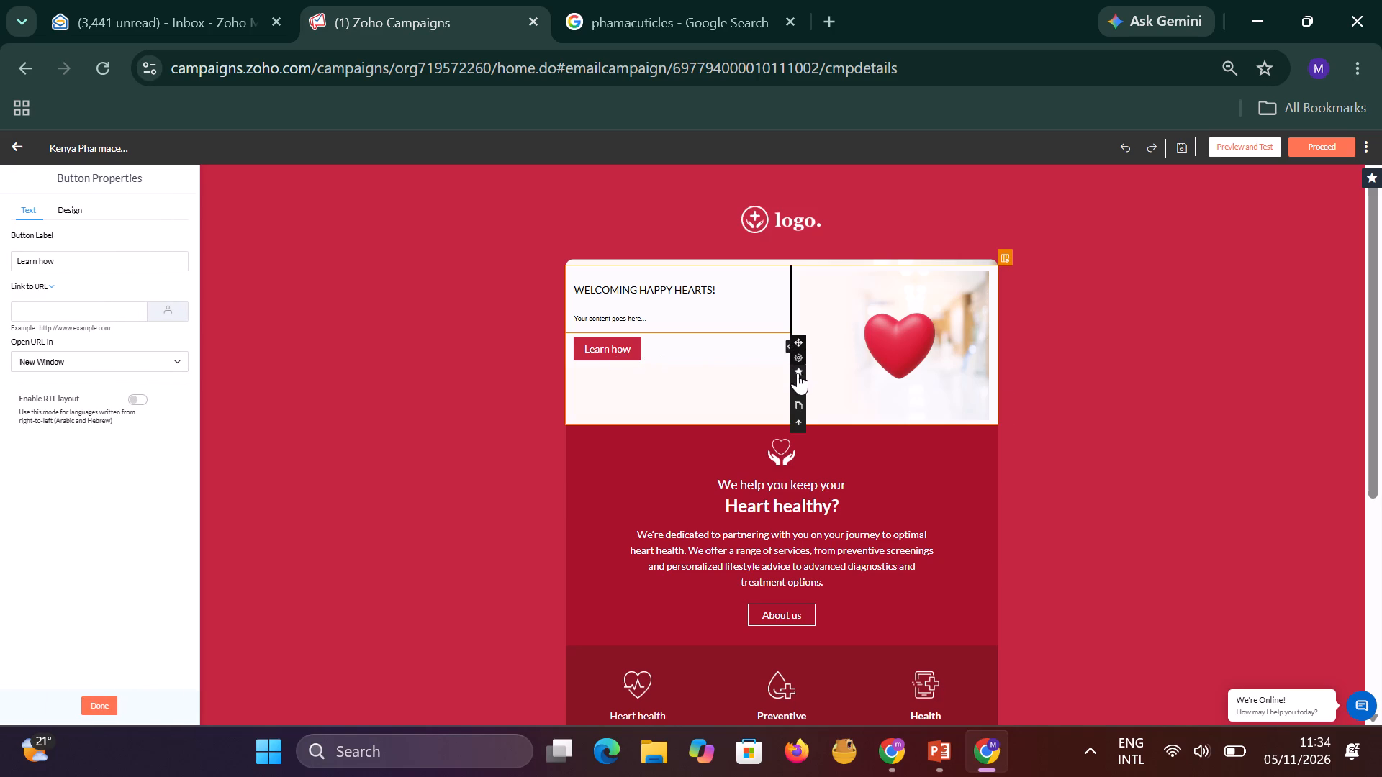
left_click(796, 386)
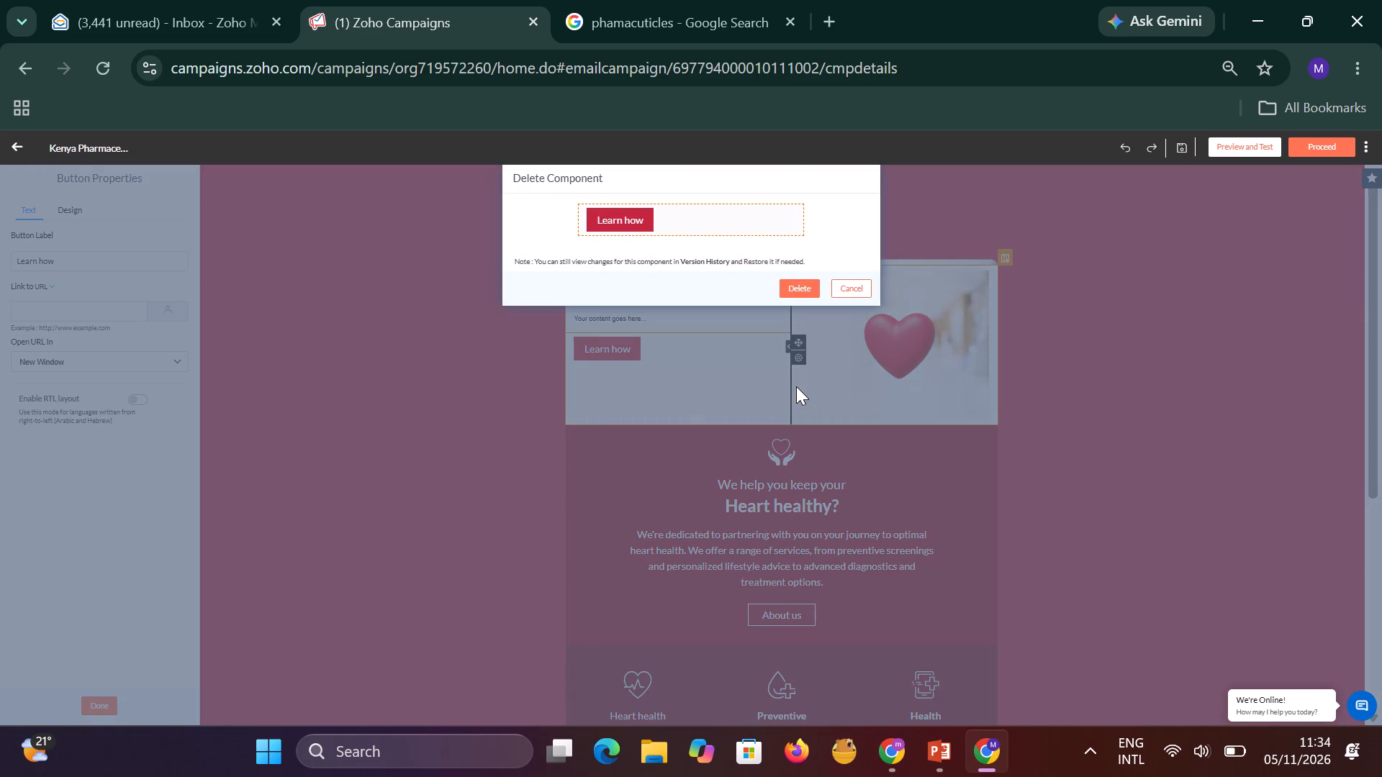
left_click(792, 285)
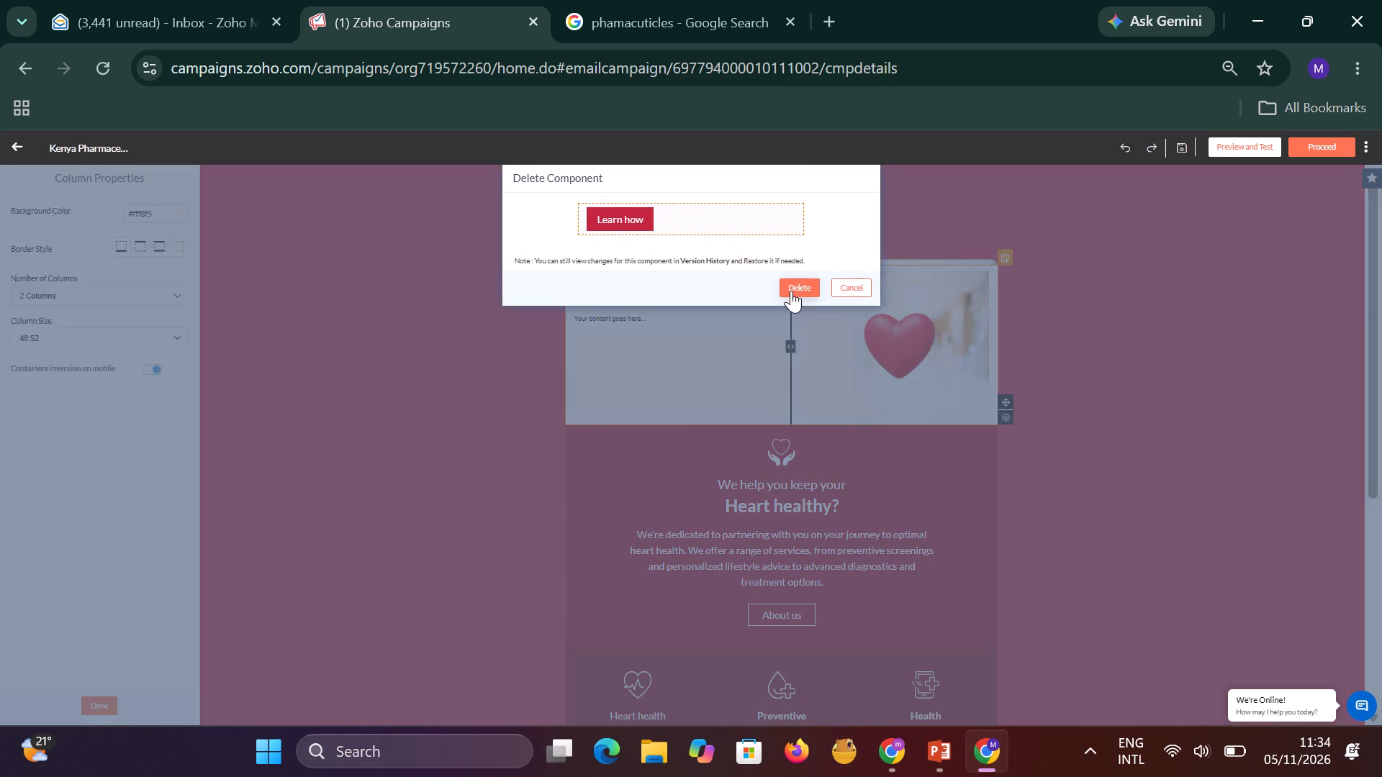
Delete the "WELCOMING HAPPY HEARTS!" text component from the hero banner.
left_click(651, 317)
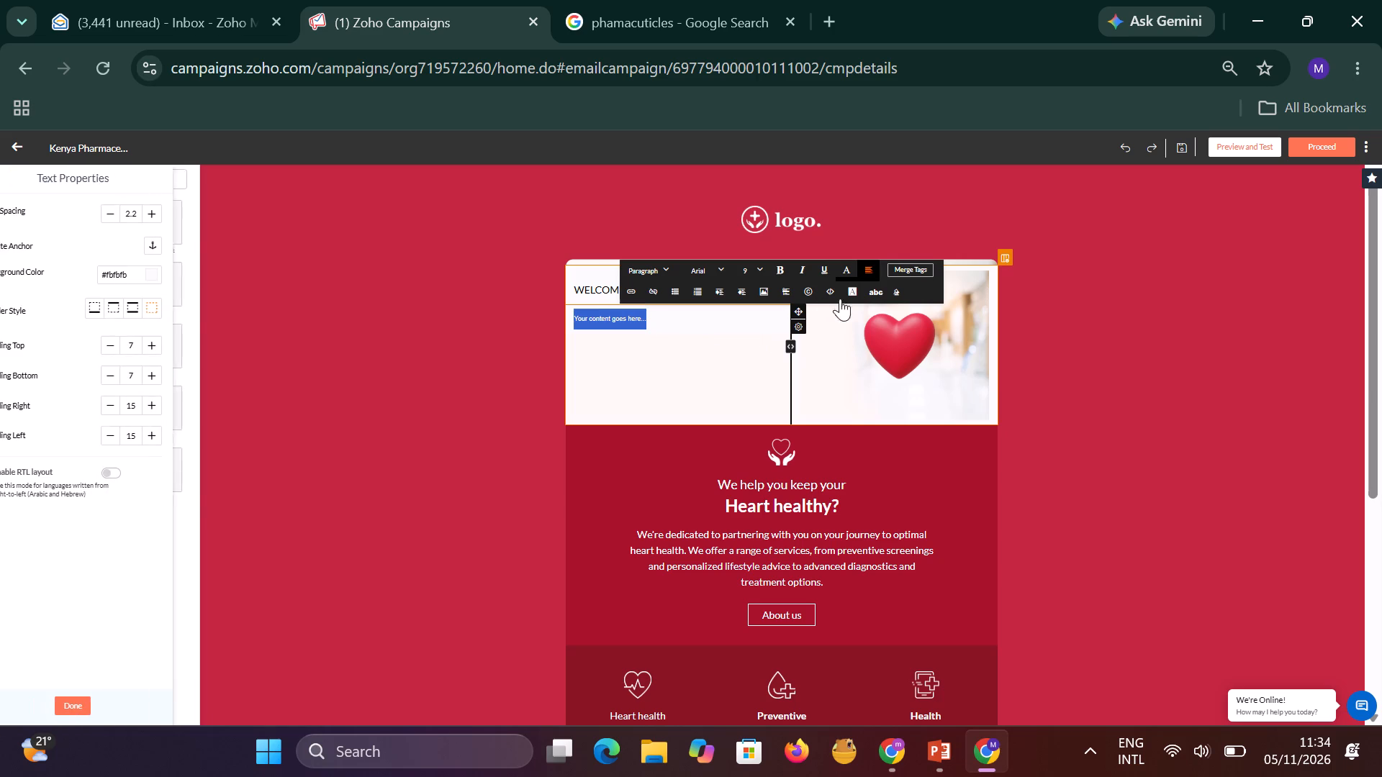
left_click(783, 349)
left_click(692, 288)
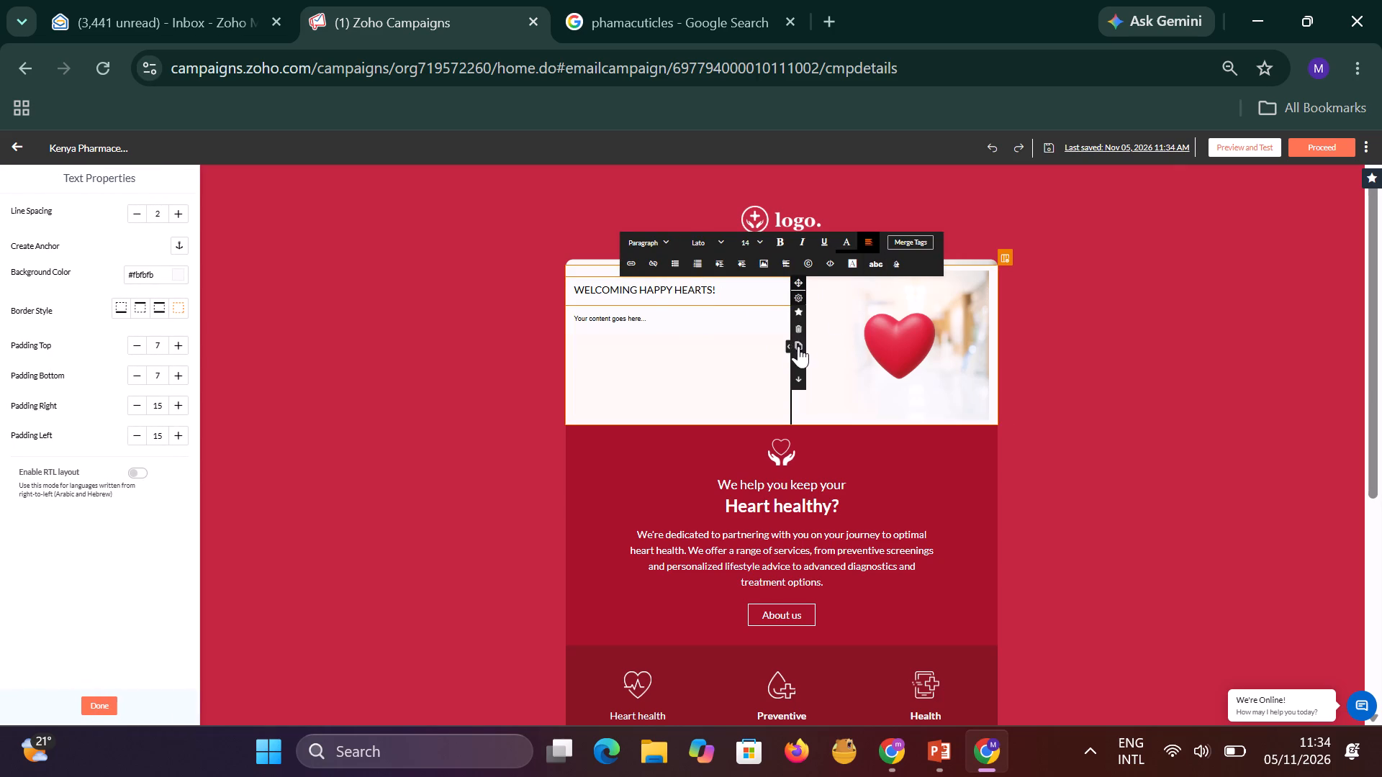
left_click(799, 331)
left_click(787, 286)
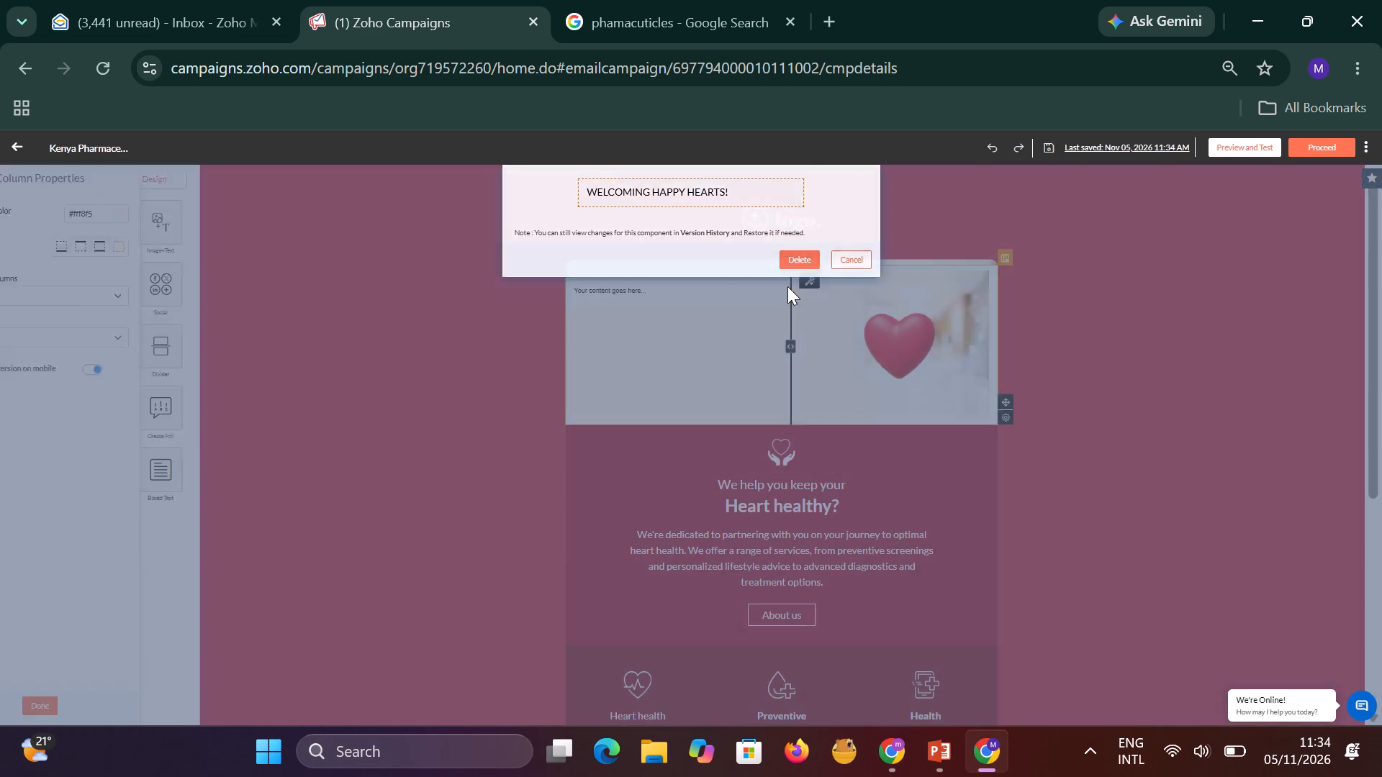
Resize the hero banner's two columns to 29:71, making the text column wider than the heart image column.
left_click(715, 312)
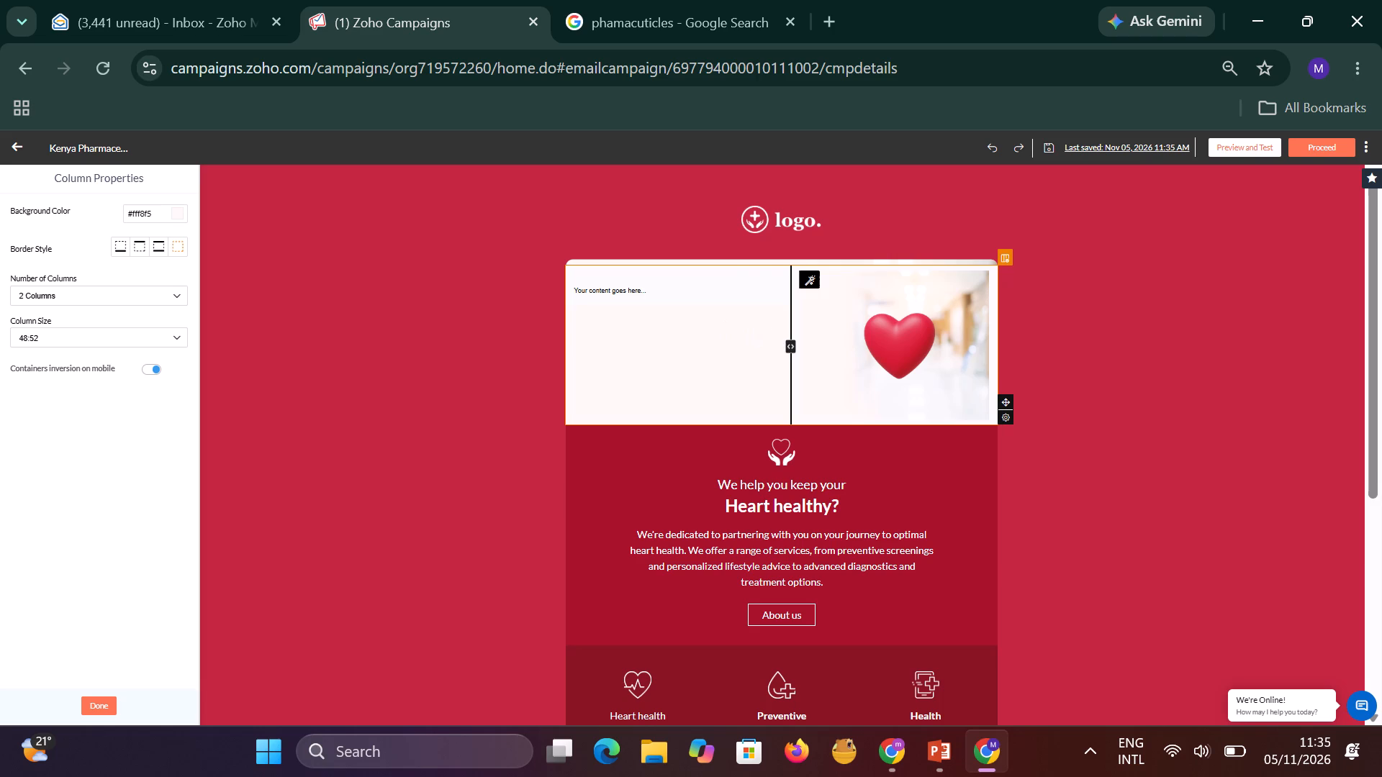
left_click_drag(789, 349, 562, 342)
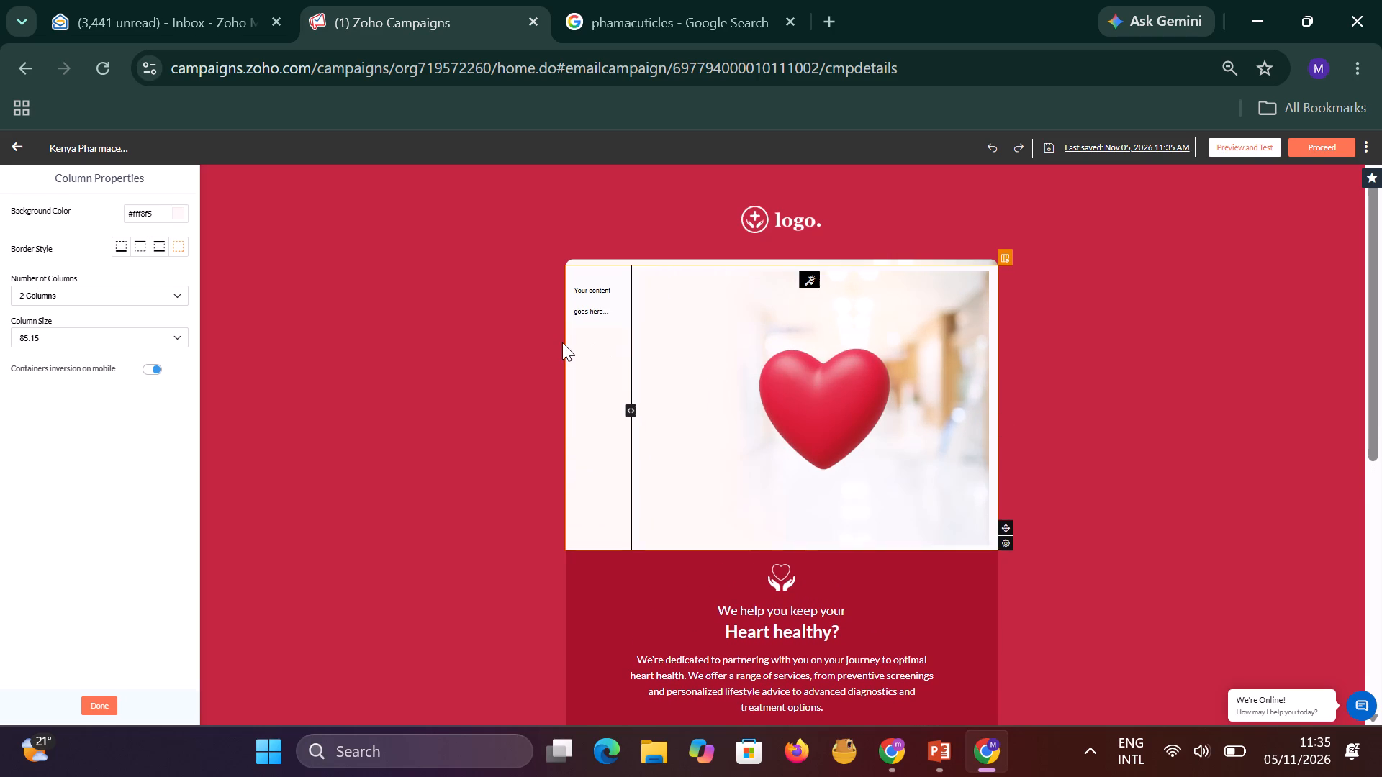
left_click_drag(562, 342, 875, 346)
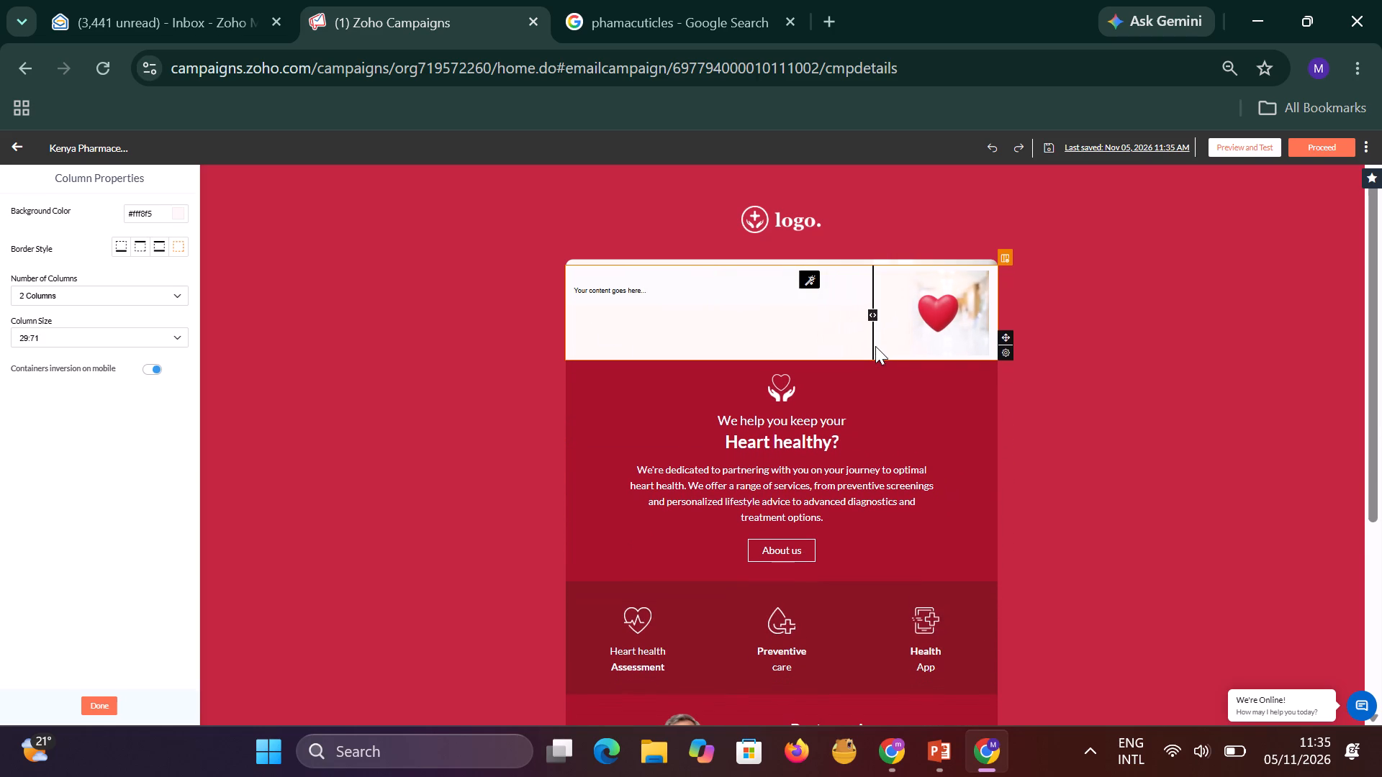
Delete the two-column hero banner component containing the heart image from the email.
left_click(1003, 351)
left_click(1006, 380)
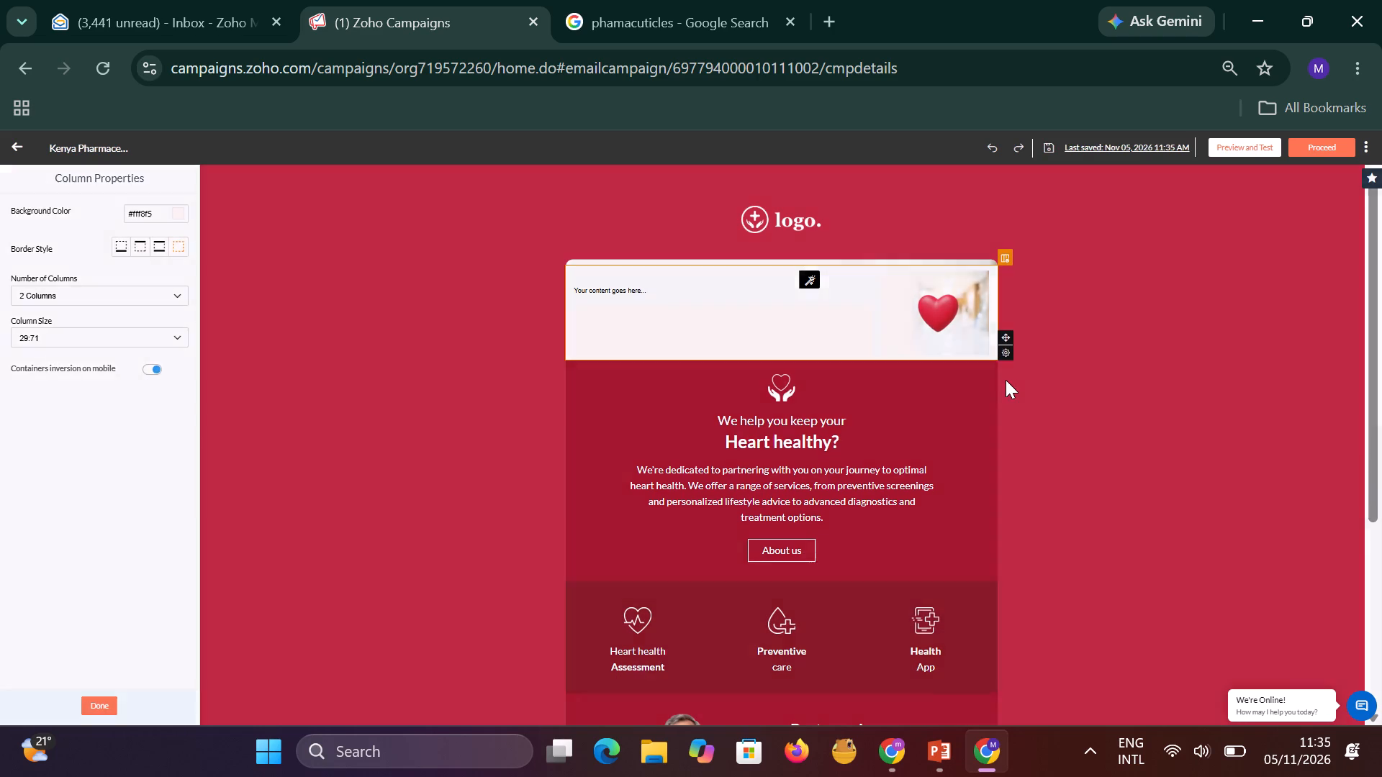
left_click(799, 405)
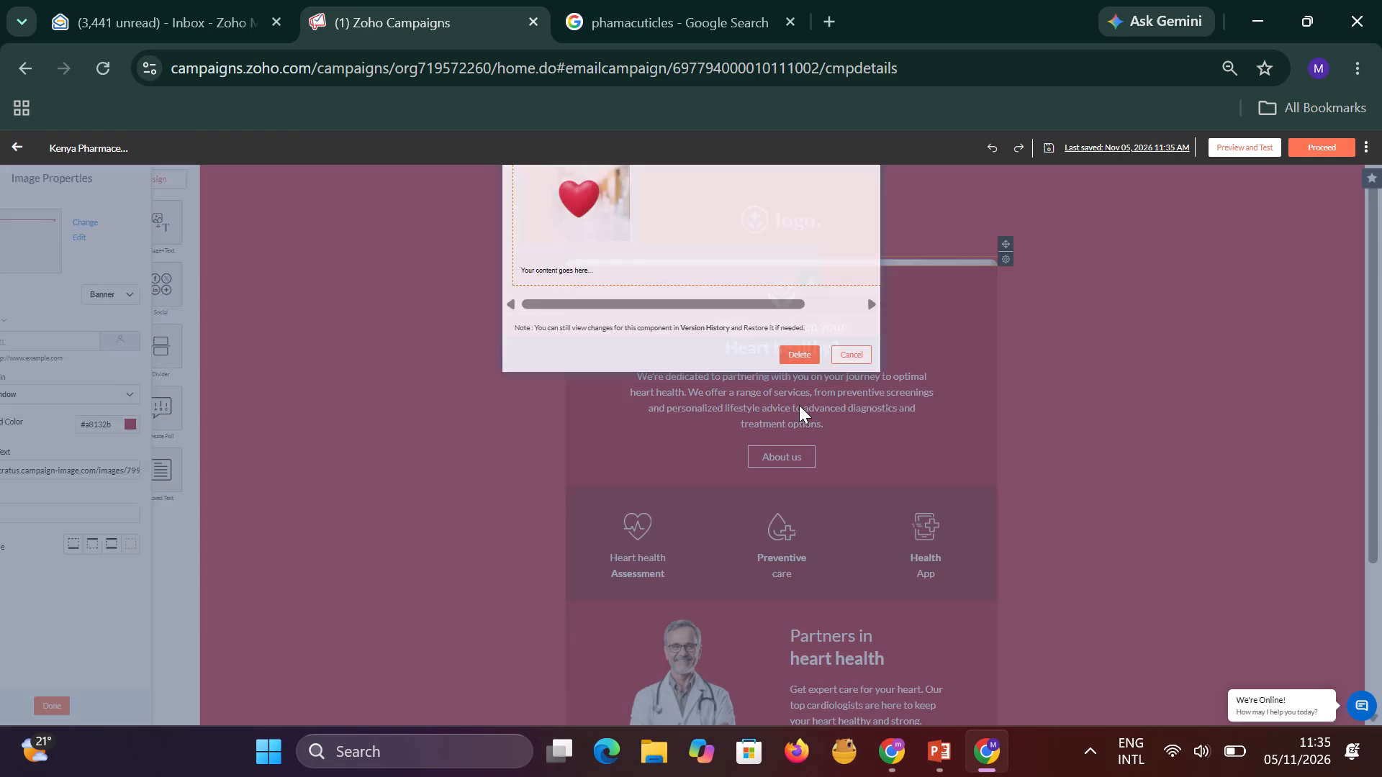
Start replacing the hands-and-heart icon above "We help you keep your Heart healthy?" with a computer upload, browsing to the Downloads folder.
left_click(846, 286)
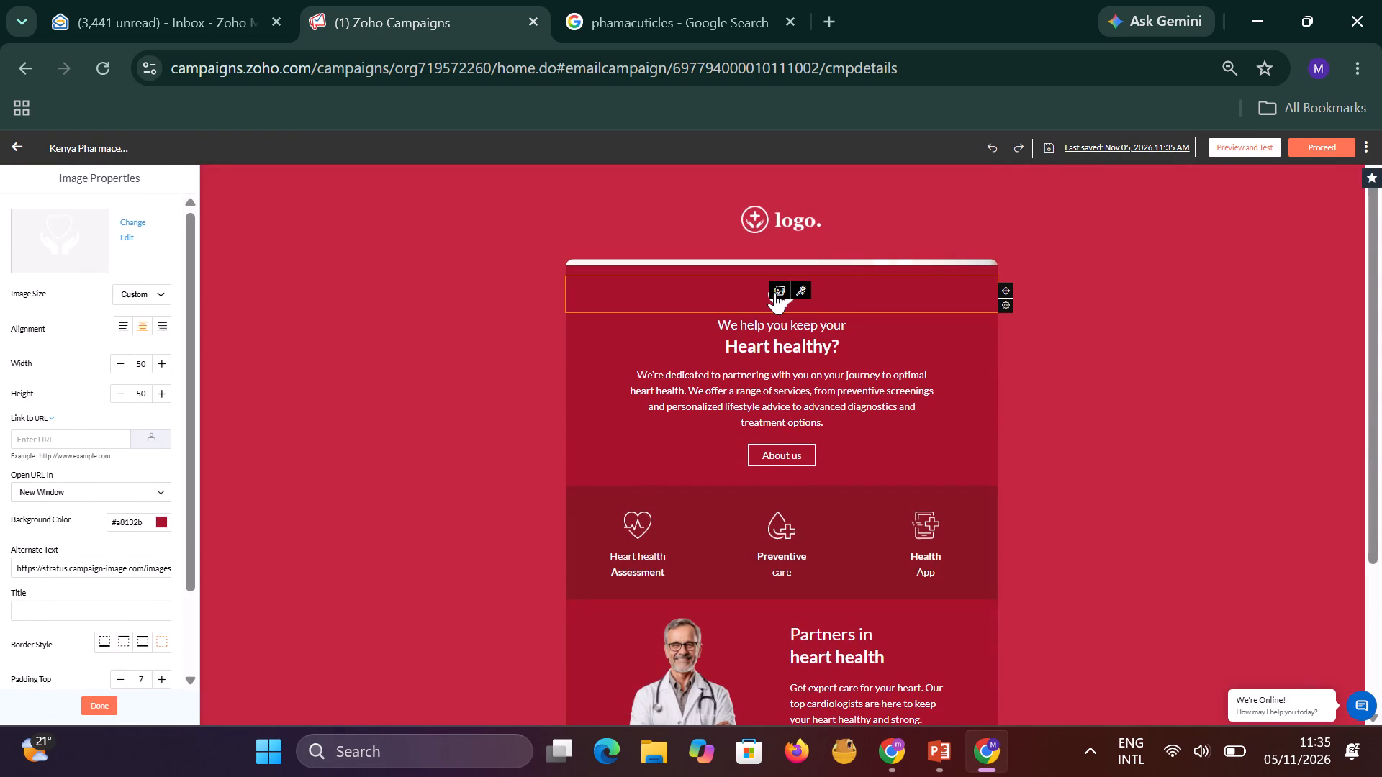
left_click(651, 271)
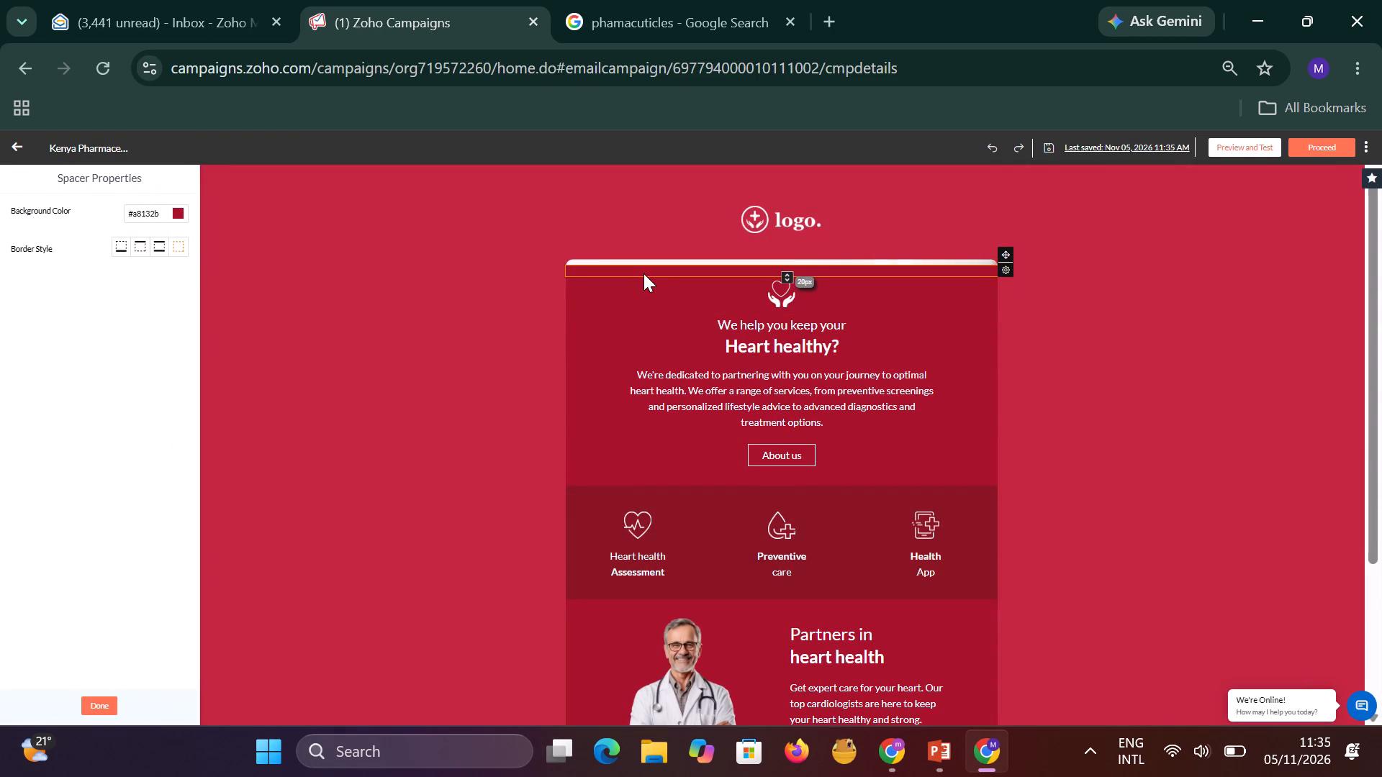
left_click(780, 292)
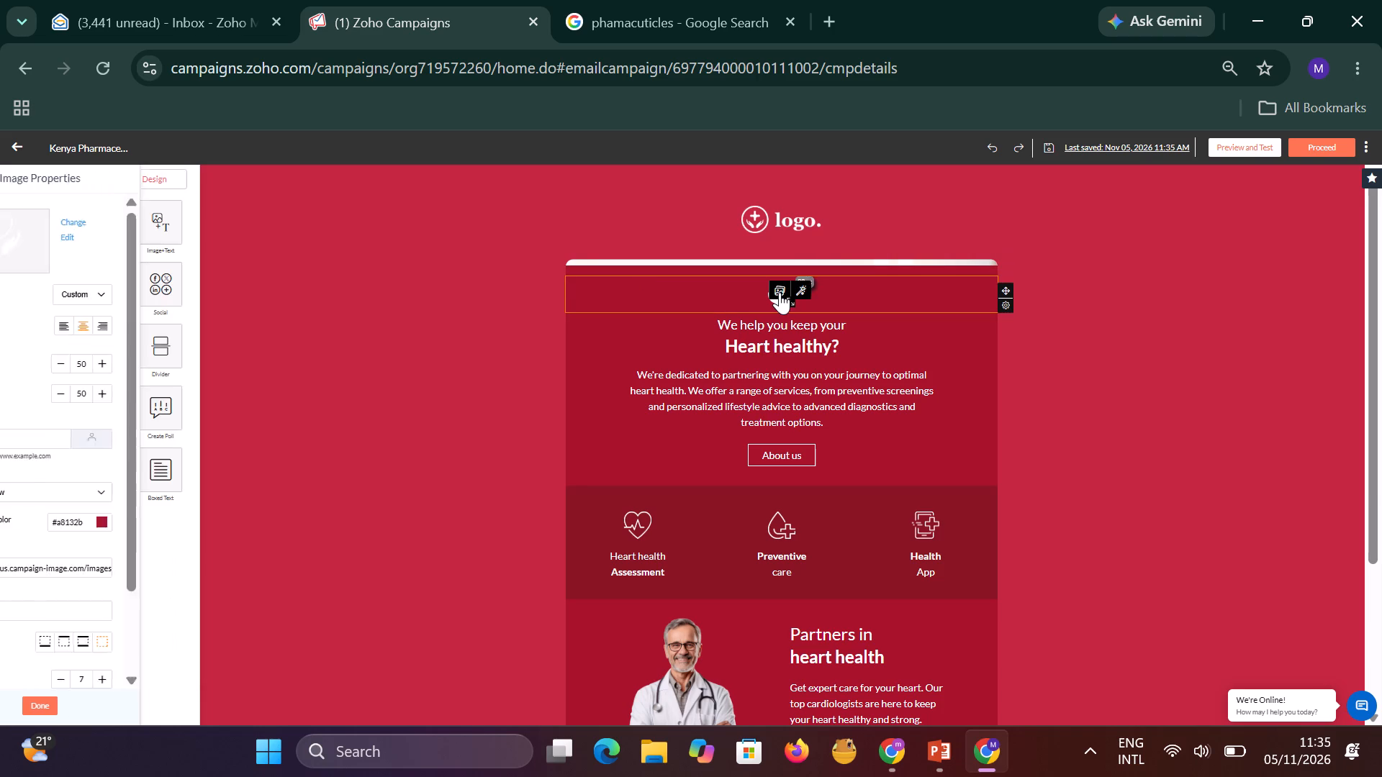
left_click(780, 292)
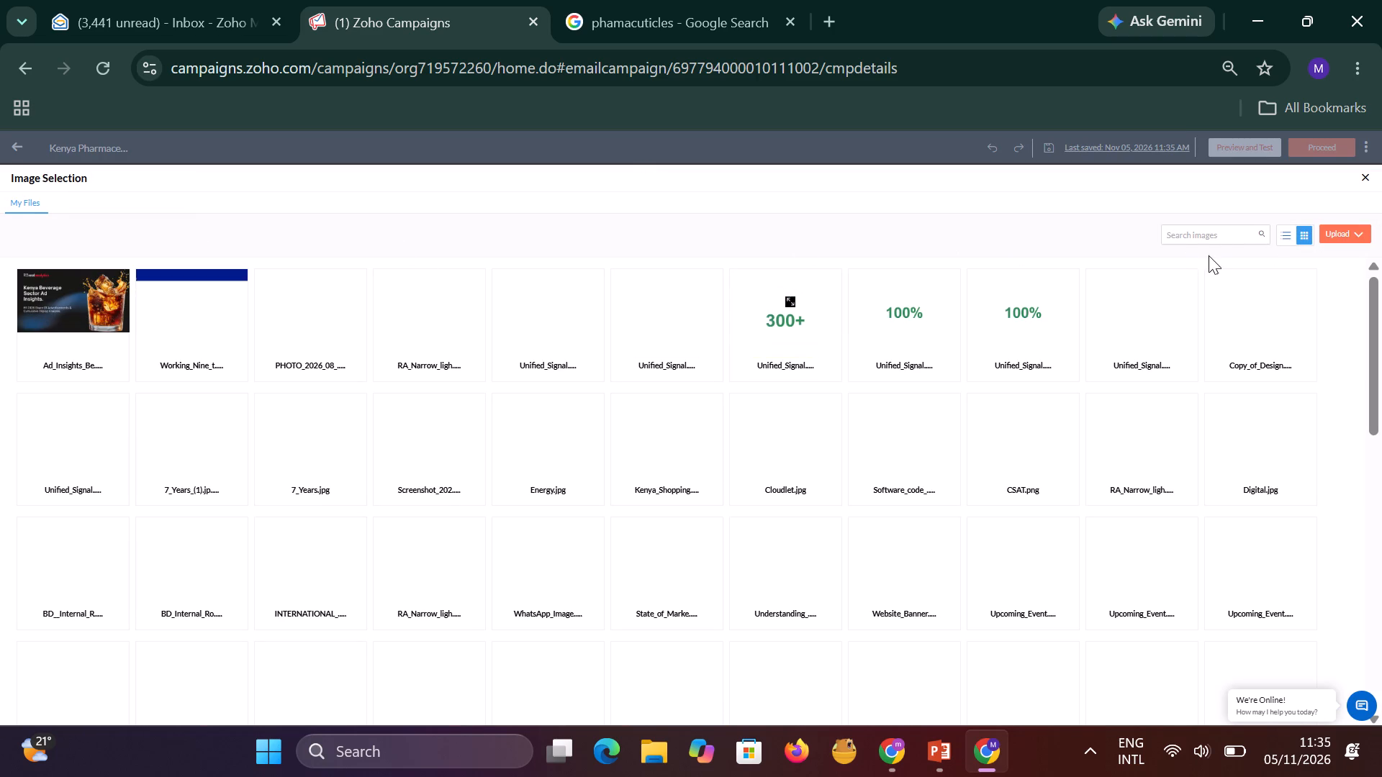
left_click(1343, 239)
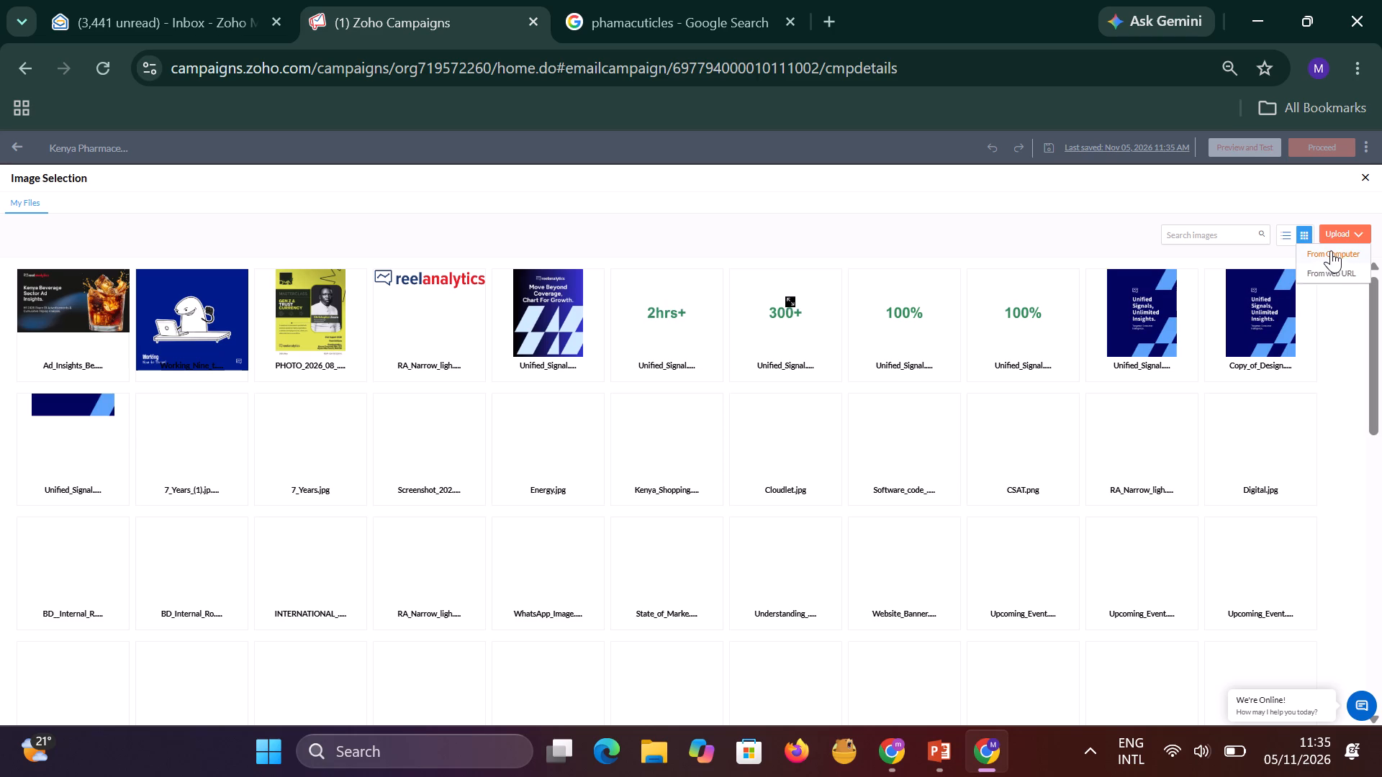
left_click(1331, 250)
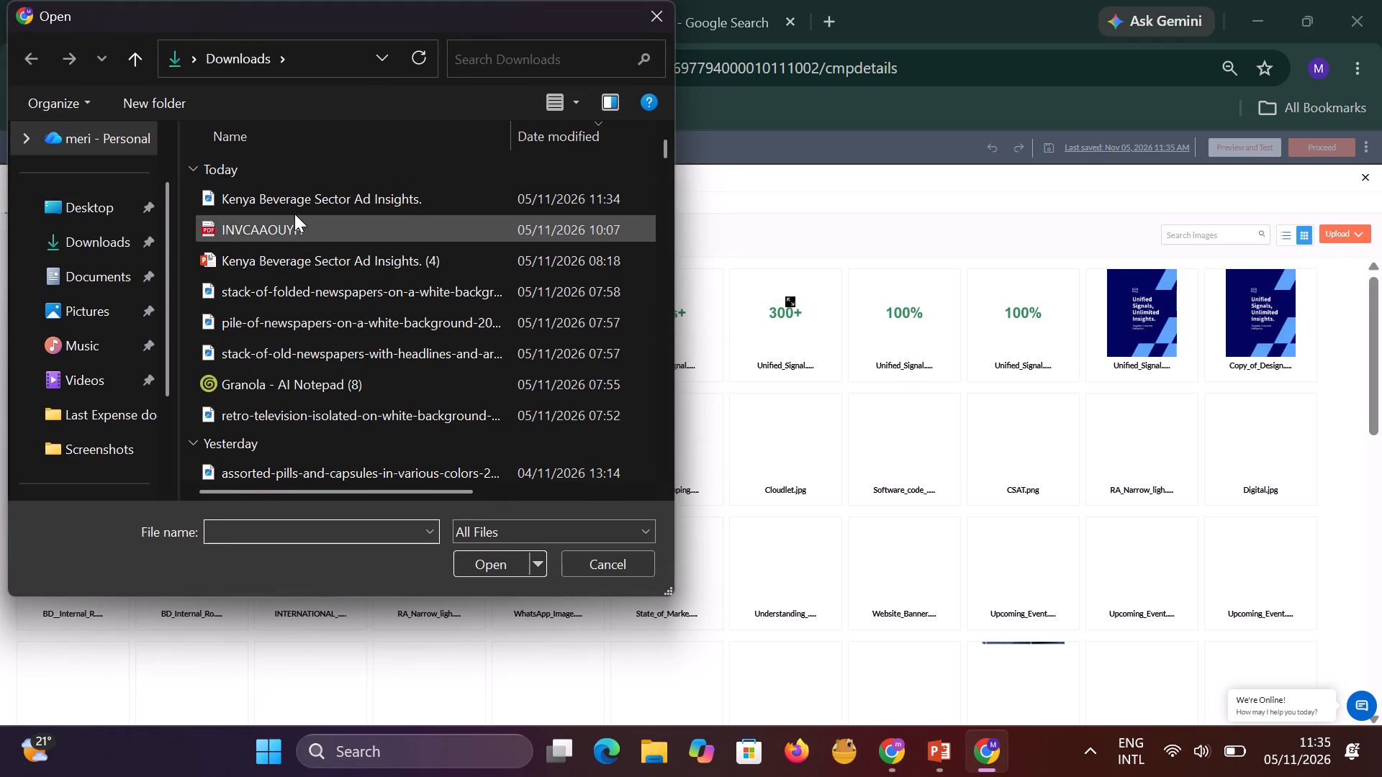
left_click(76, 214)
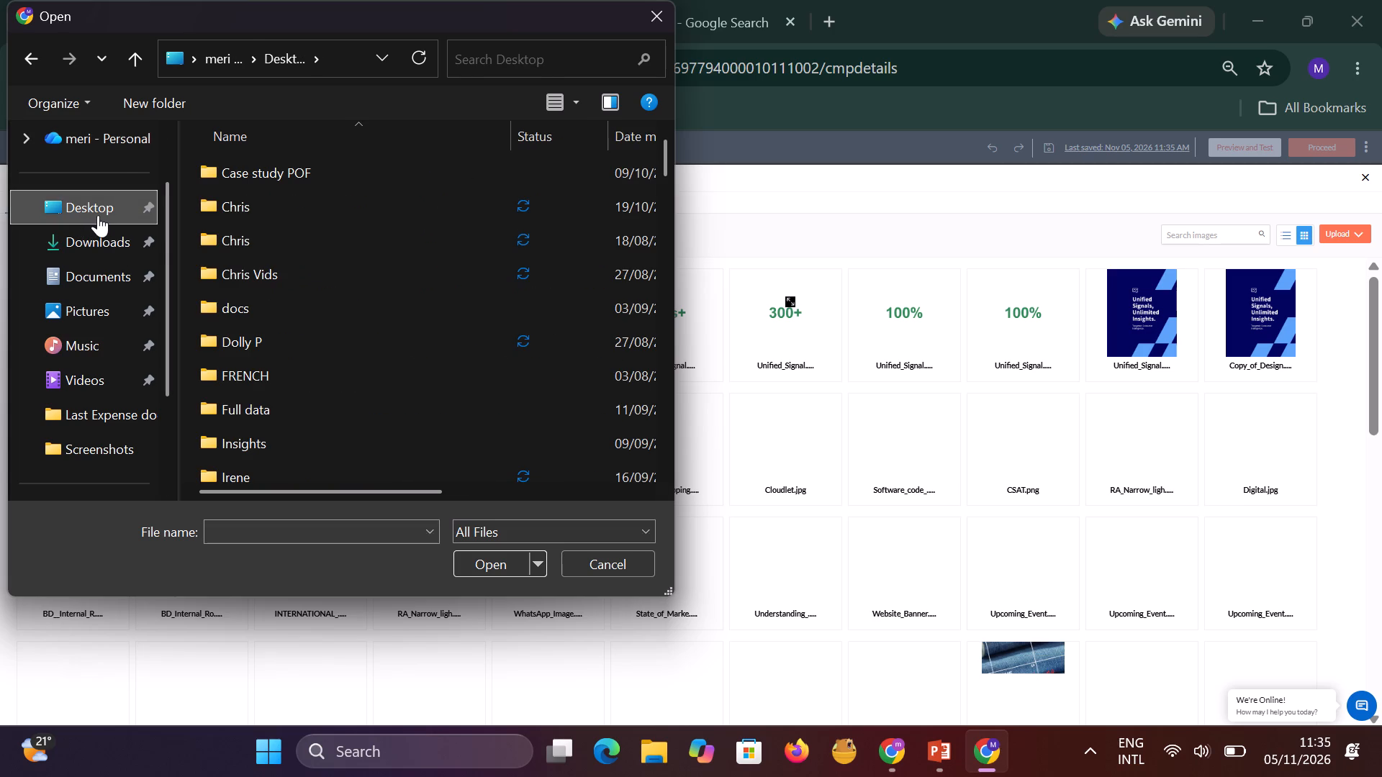
left_click(96, 245)
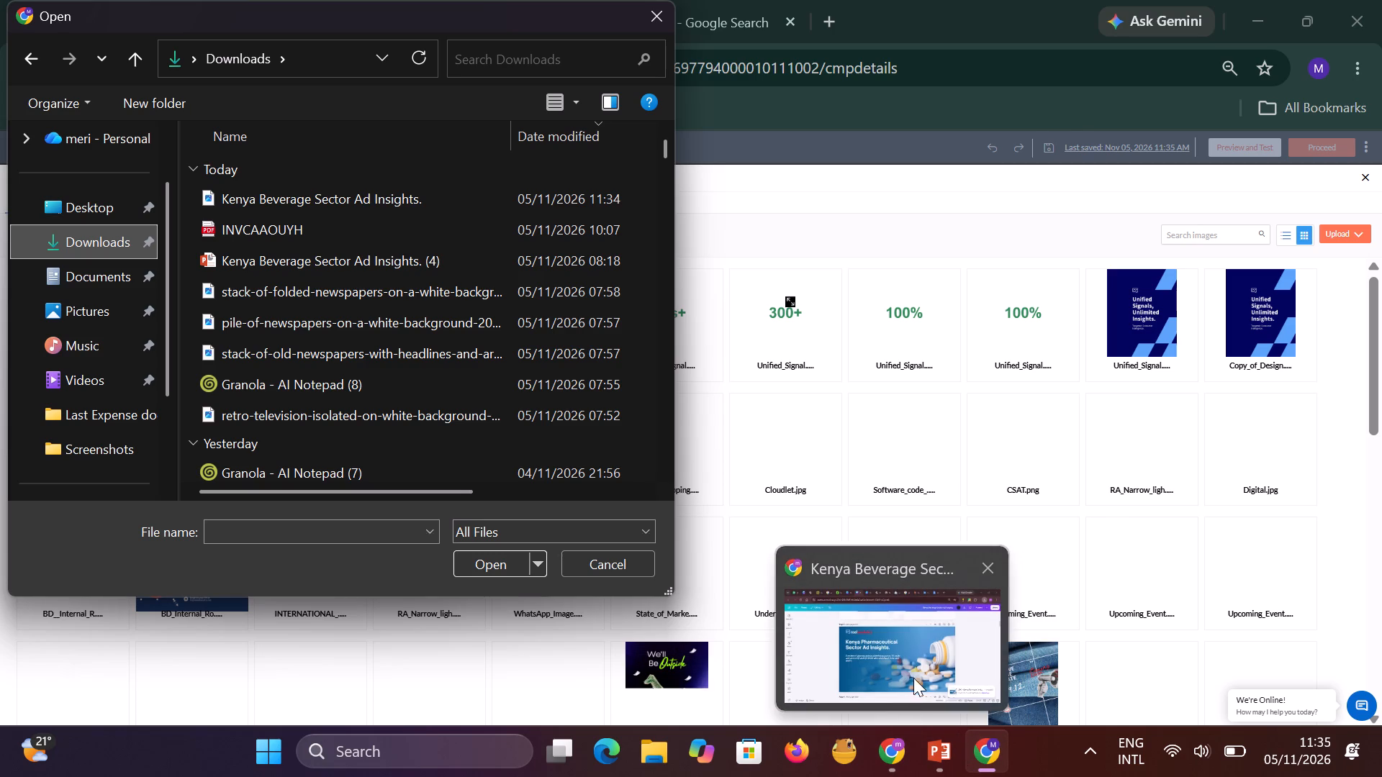
Switch to the Canva report and rename the design "Kenya Pharmaceutical Sector Ad Insights." using the word copied from the page 3 cover title.
left_click(914, 675)
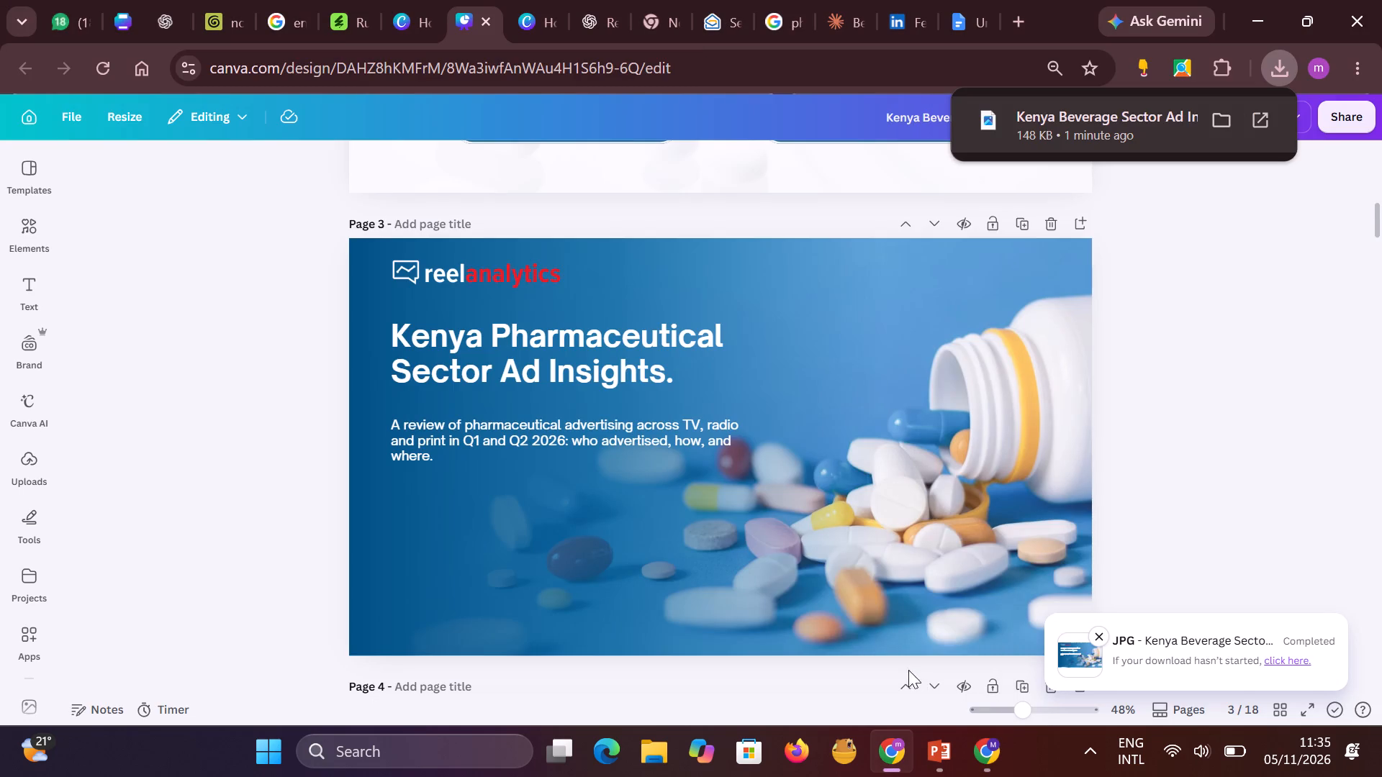
scroll(796, 478, "down", 16)
scroll(798, 499, "up", 14)
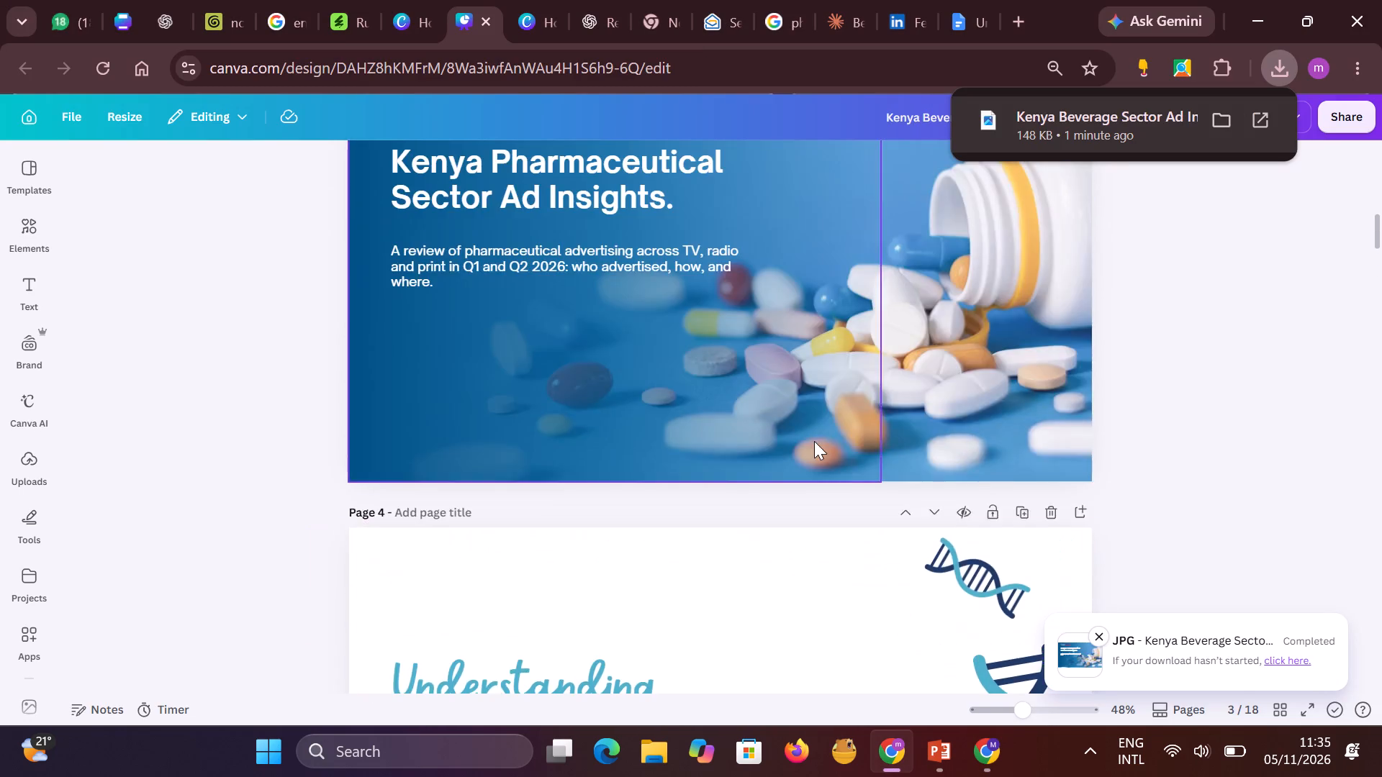
scroll(814, 441, "up", 2)
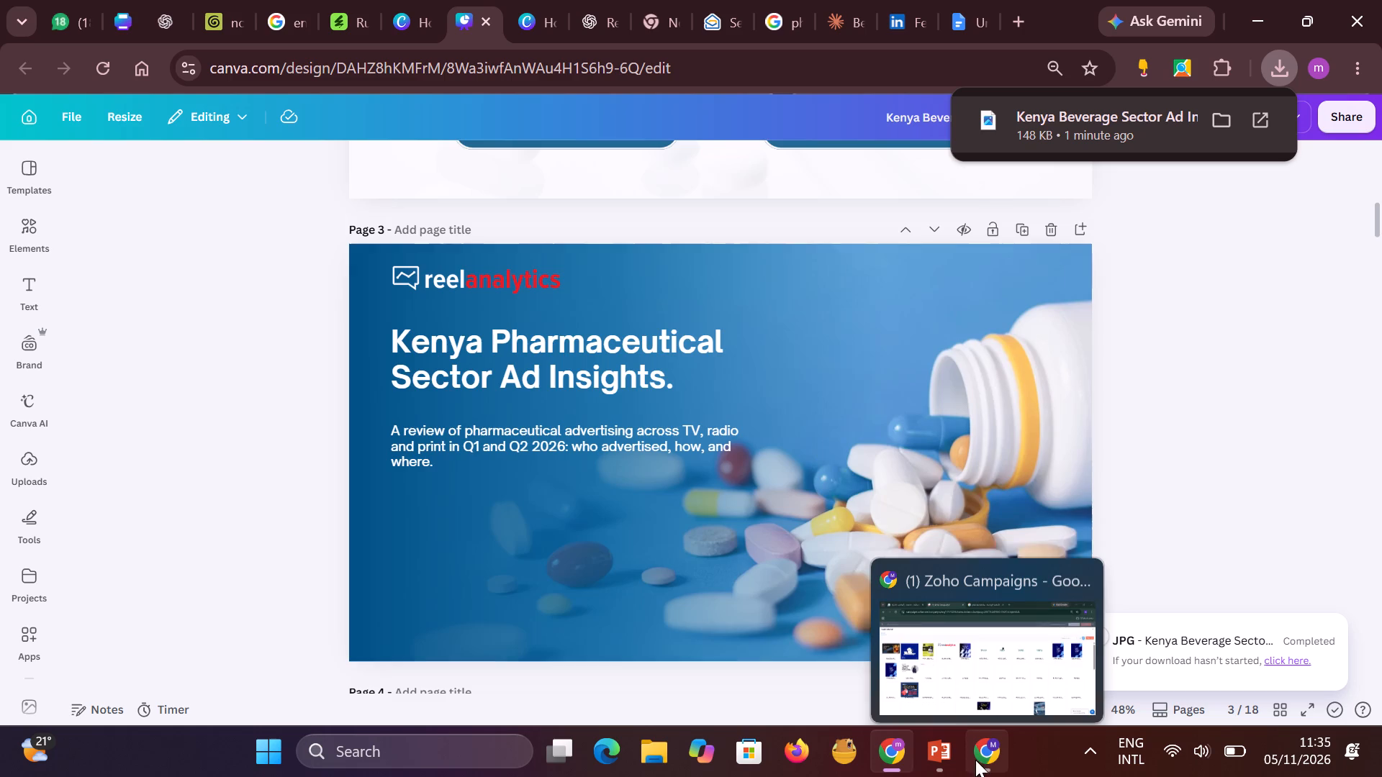
scroll(805, 550, "up", 9)
scroll(682, 532, "down", 2)
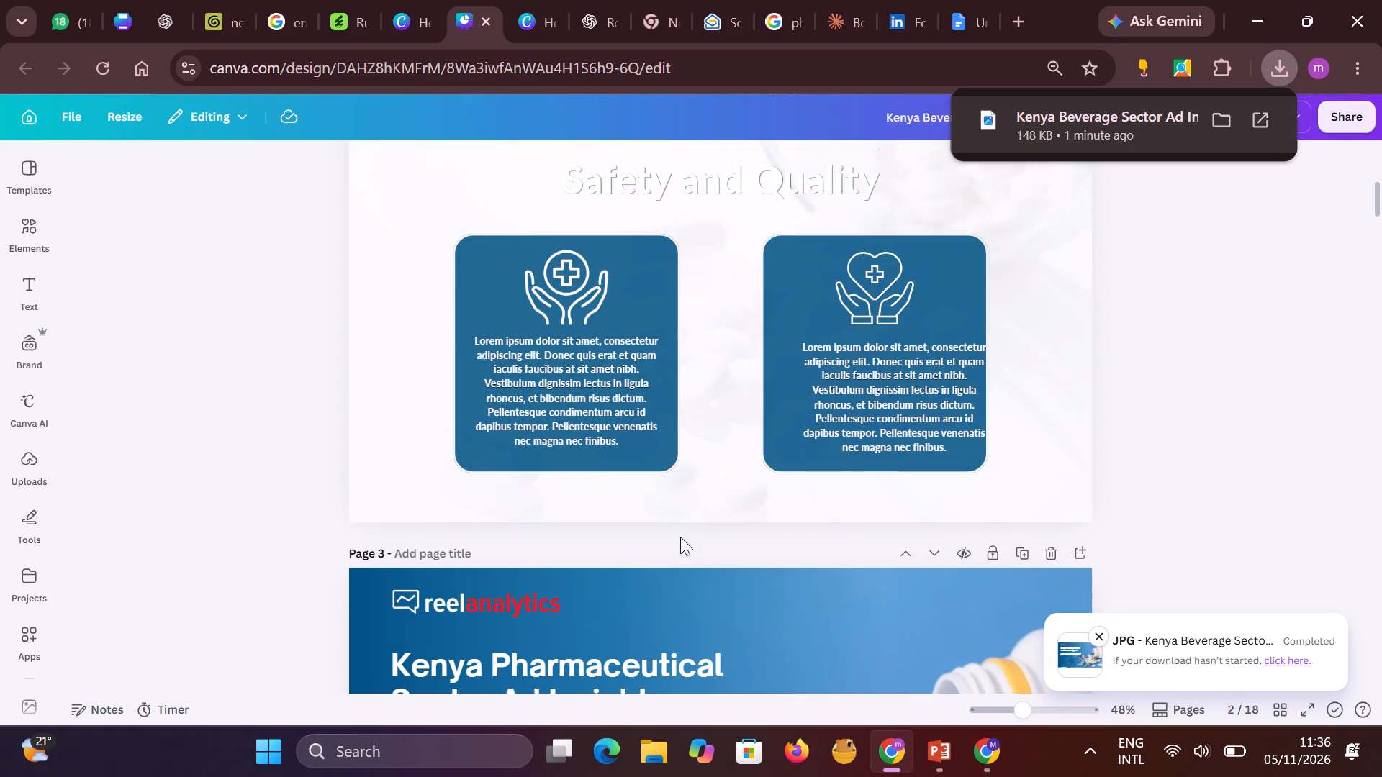
scroll(680, 537, "down", 2)
double_click(502, 520)
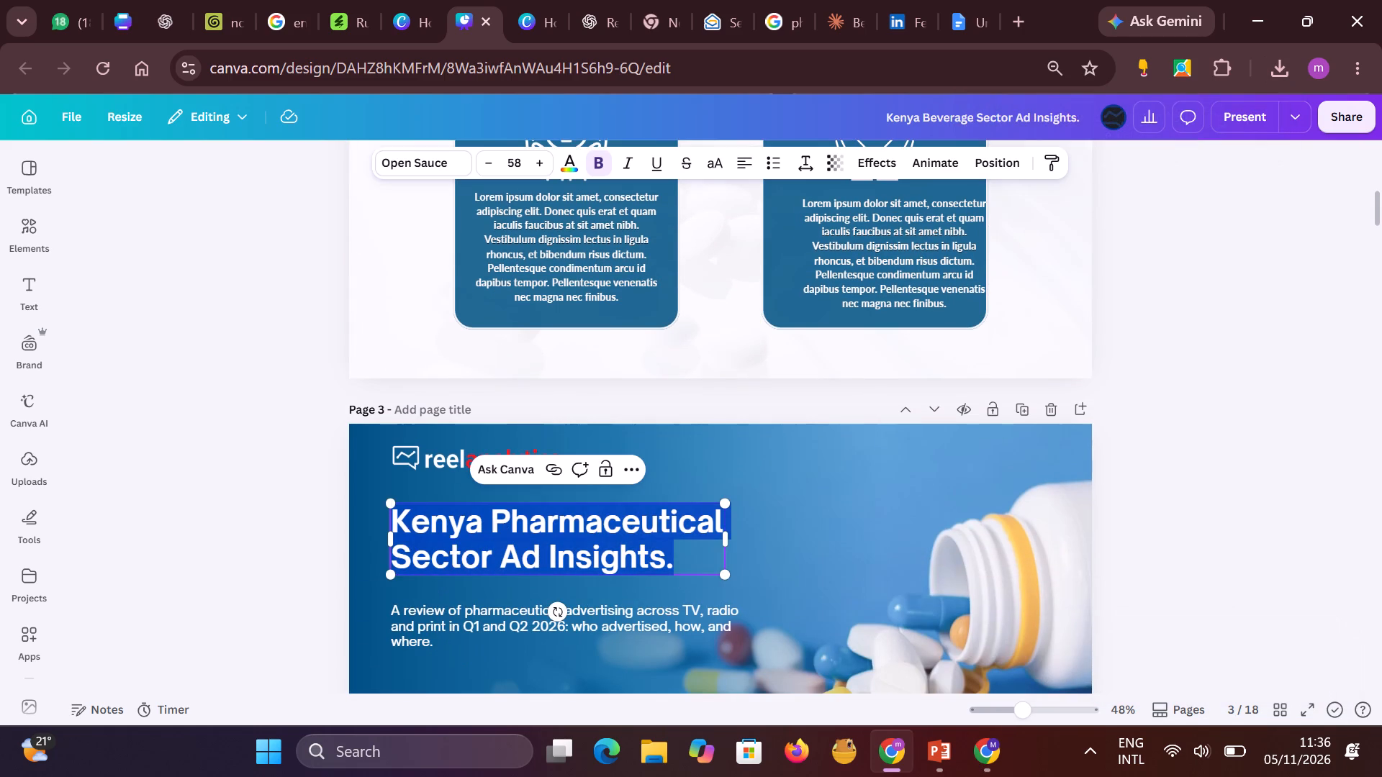
left_click(497, 522)
left_click_drag(493, 522, 722, 529)
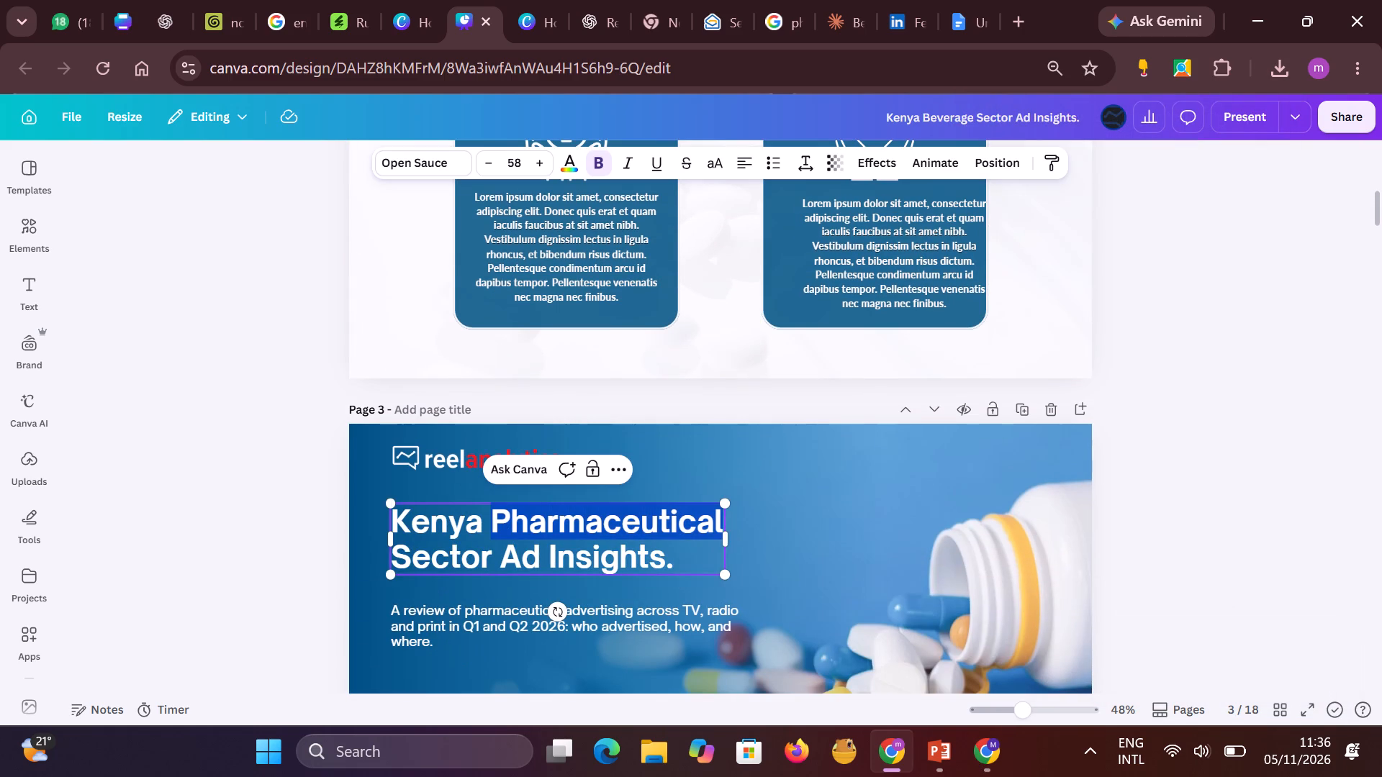
left_click_drag(722, 529, 719, 526)
key("ctrl+c")
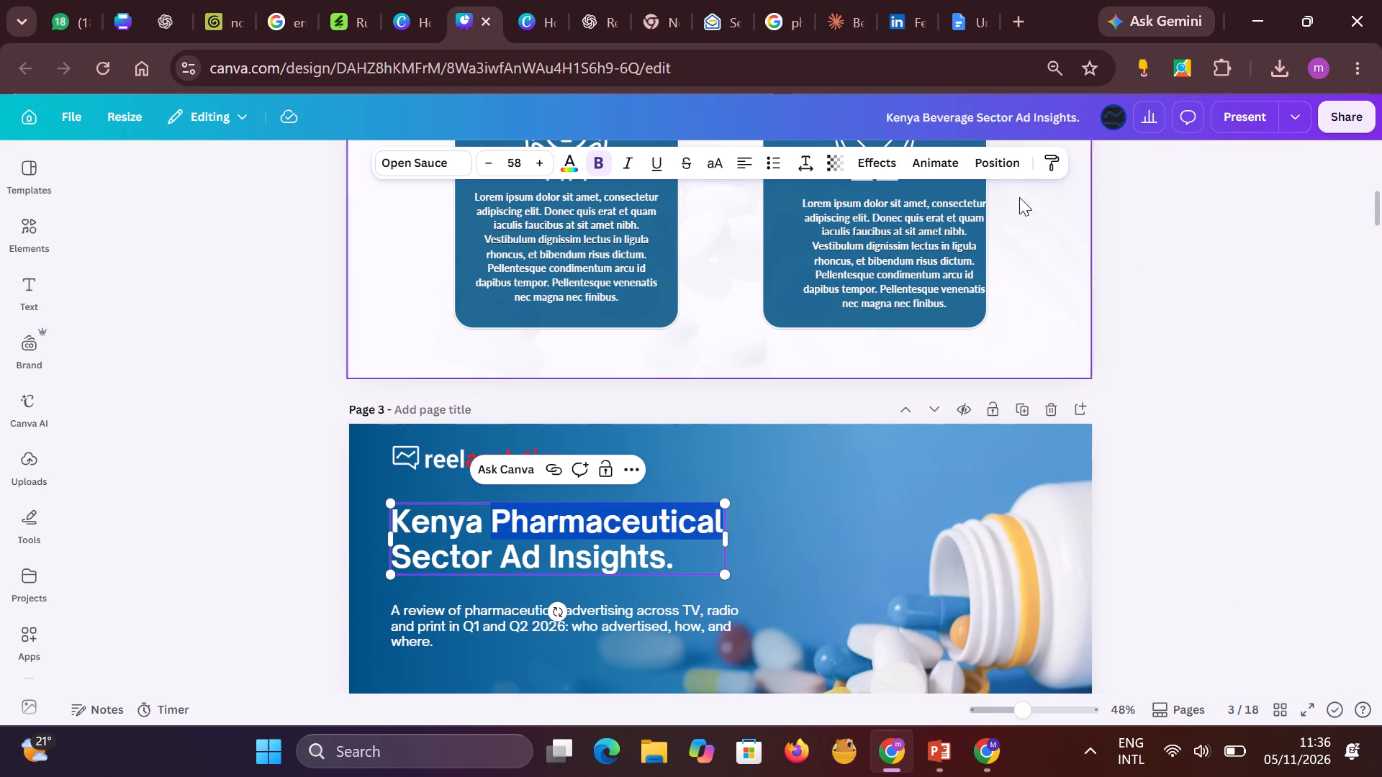
left_click(970, 112)
left_click_drag(973, 112, 934, 116)
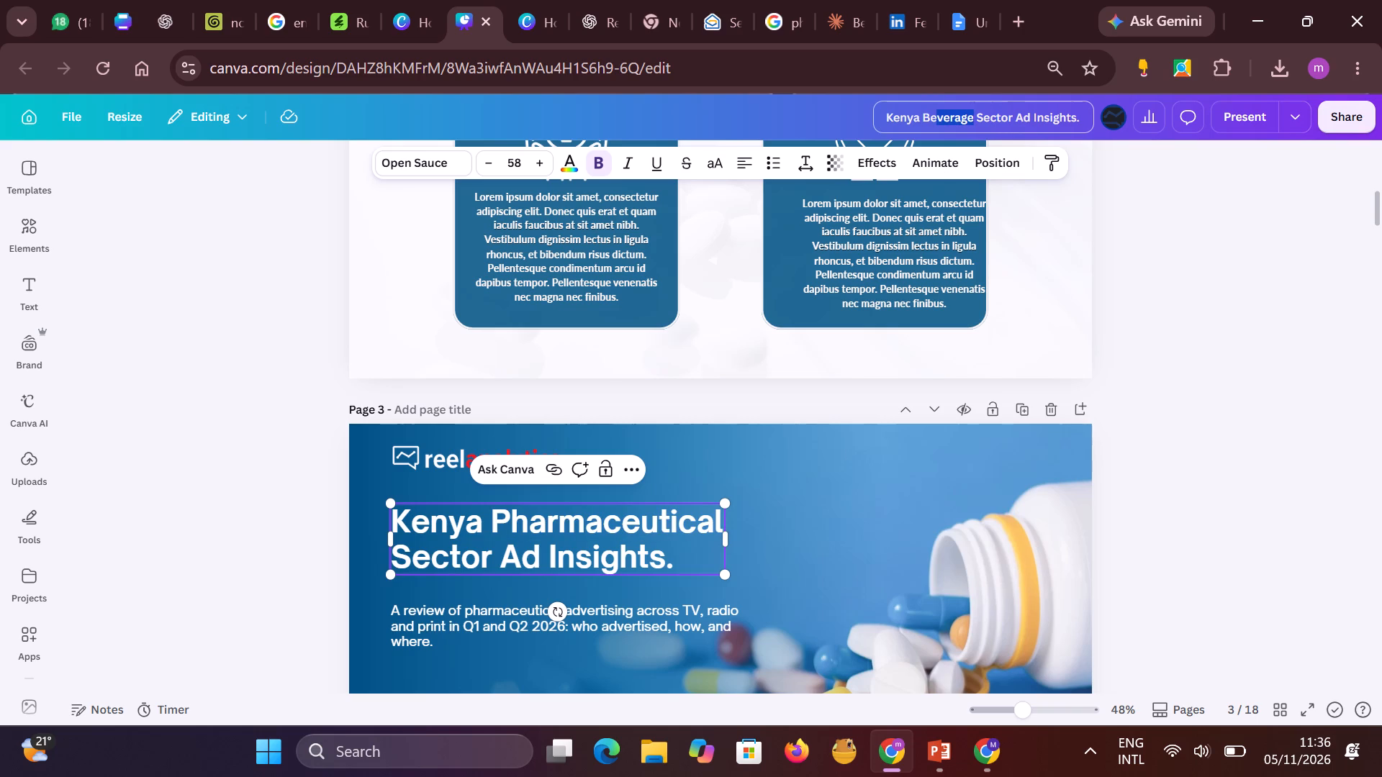
left_click_drag(934, 116, 920, 118)
key("ctrl+v")
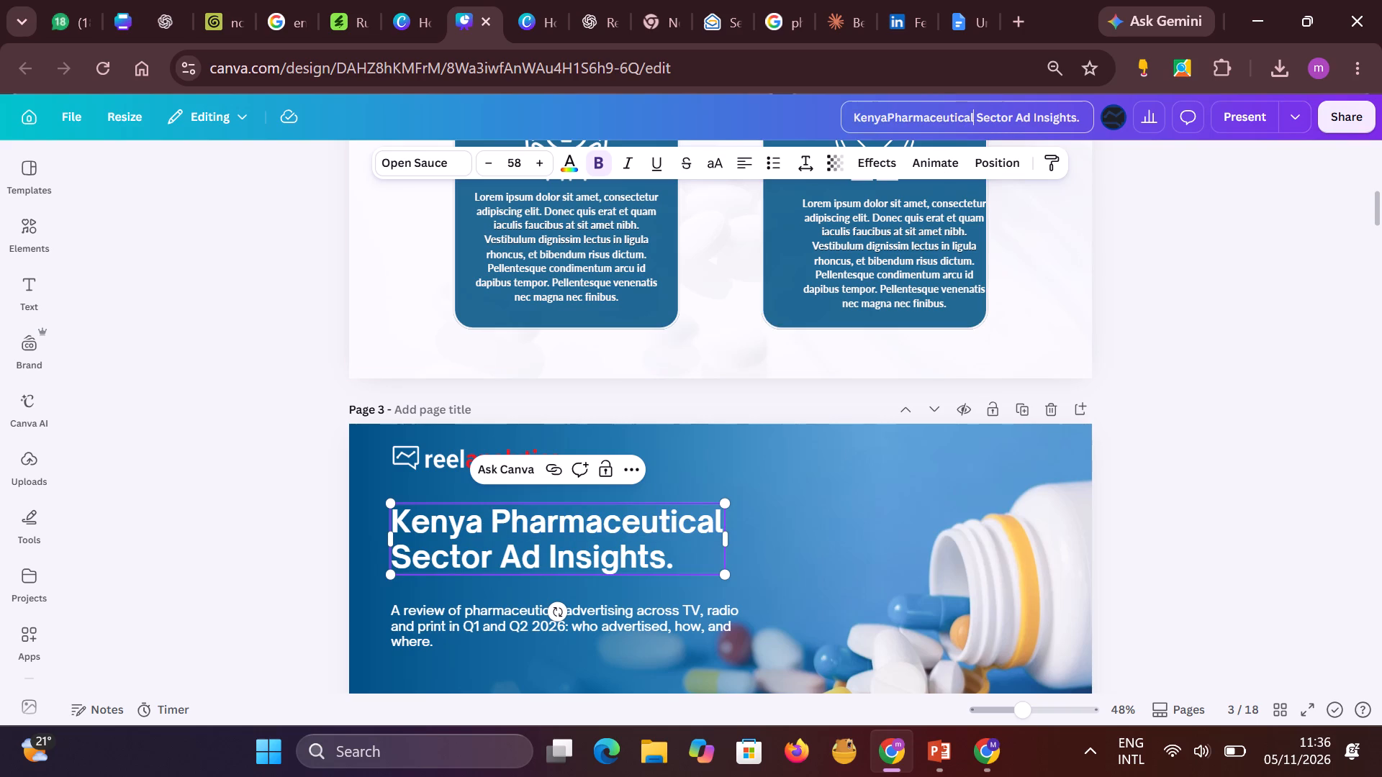
left_click(890, 116)
key("space")
left_click(1239, 447)
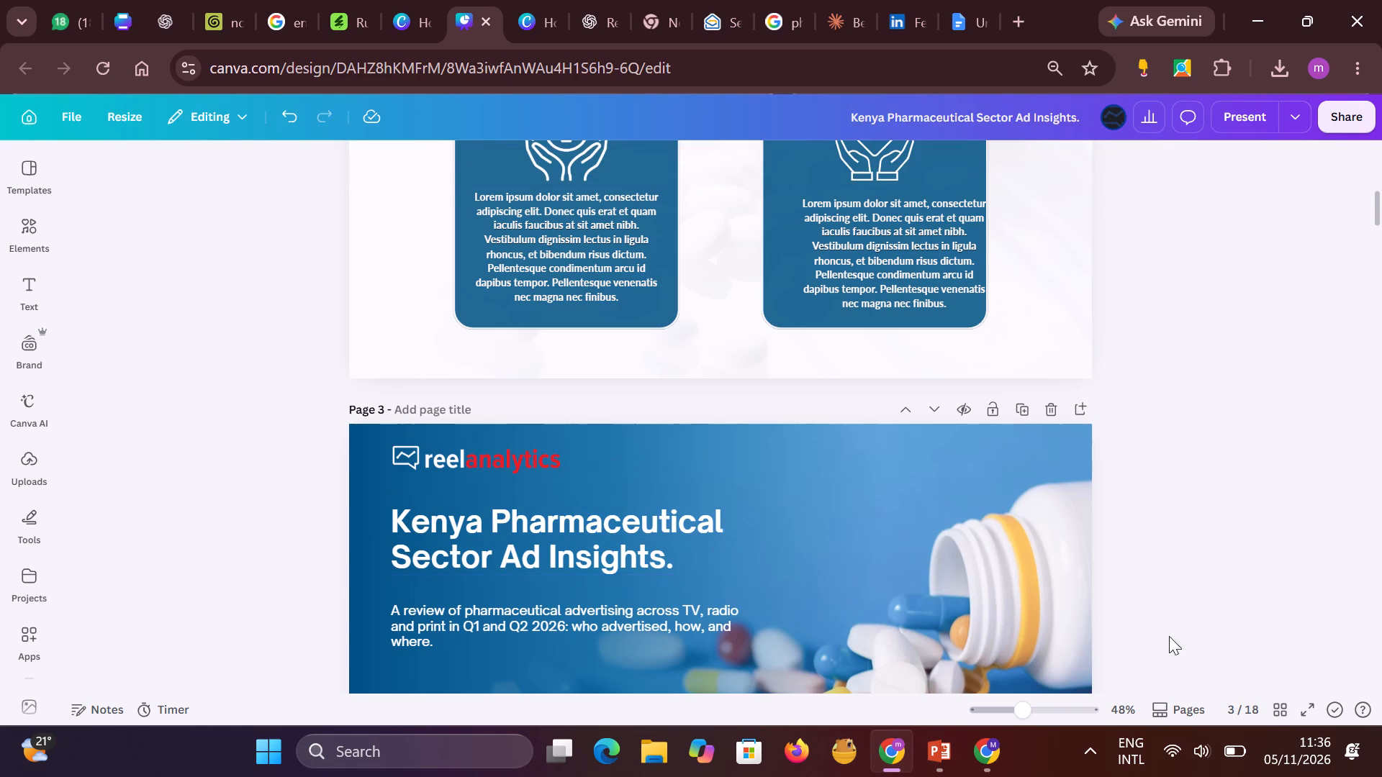
Back in Zoho Campaigns, upload the newest "Kenya Beverage Sector Ad Insights." image from Downloads to the image library.
left_click(988, 763)
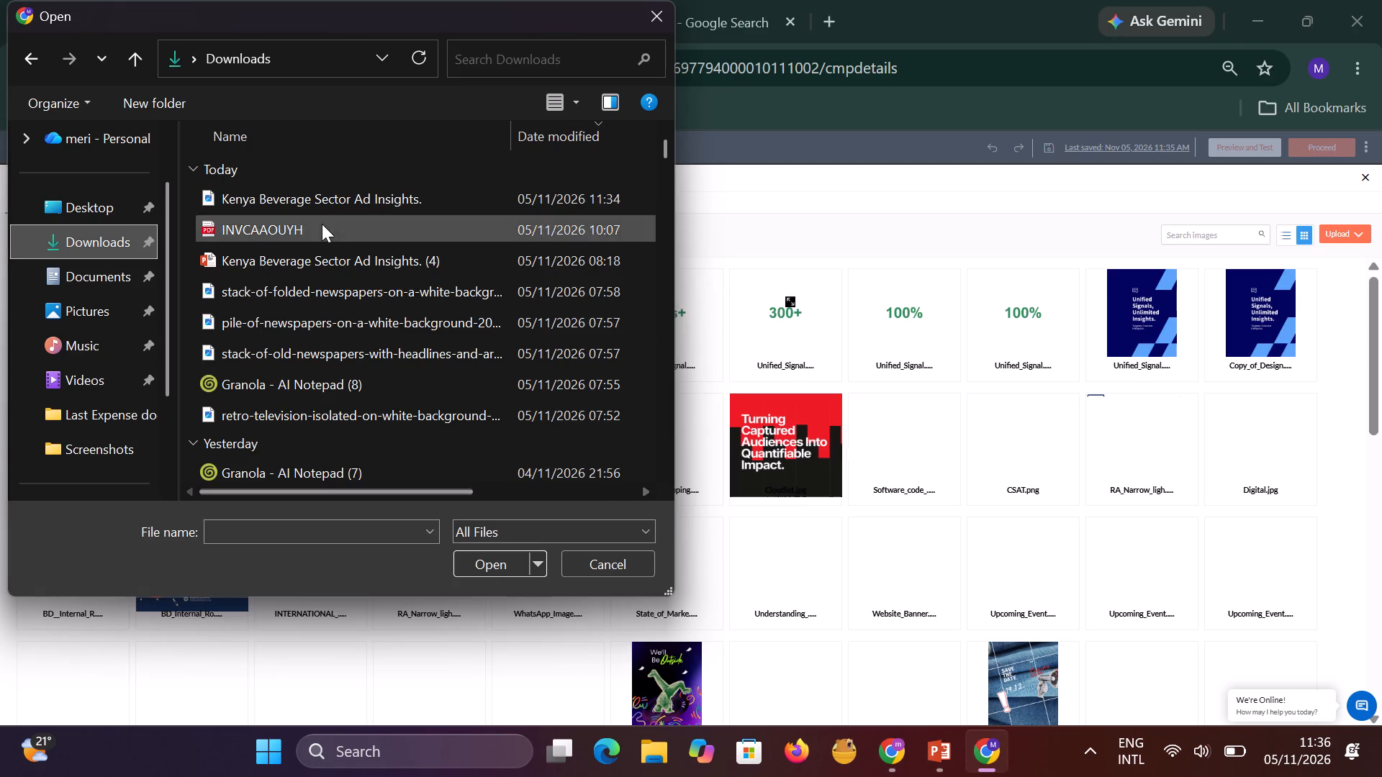
left_click(322, 198)
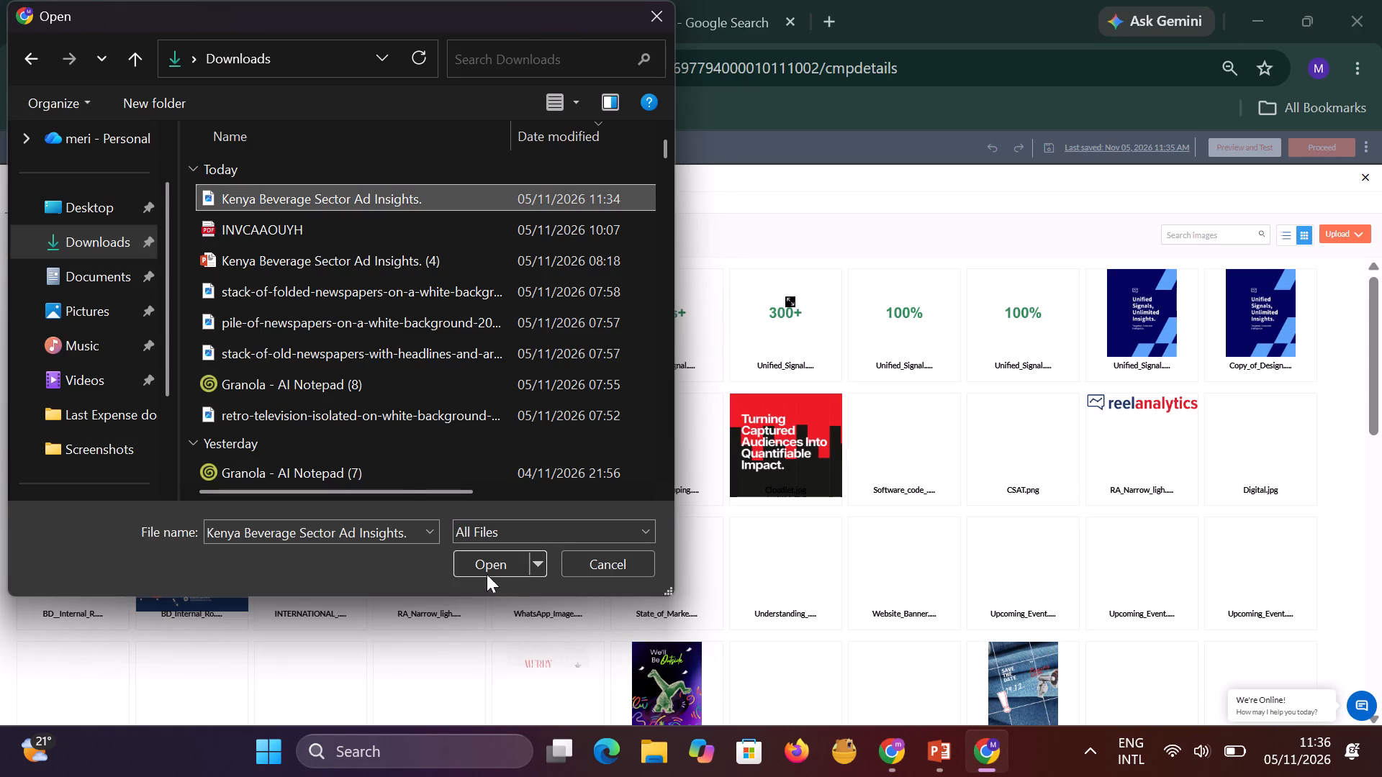
left_click(487, 562)
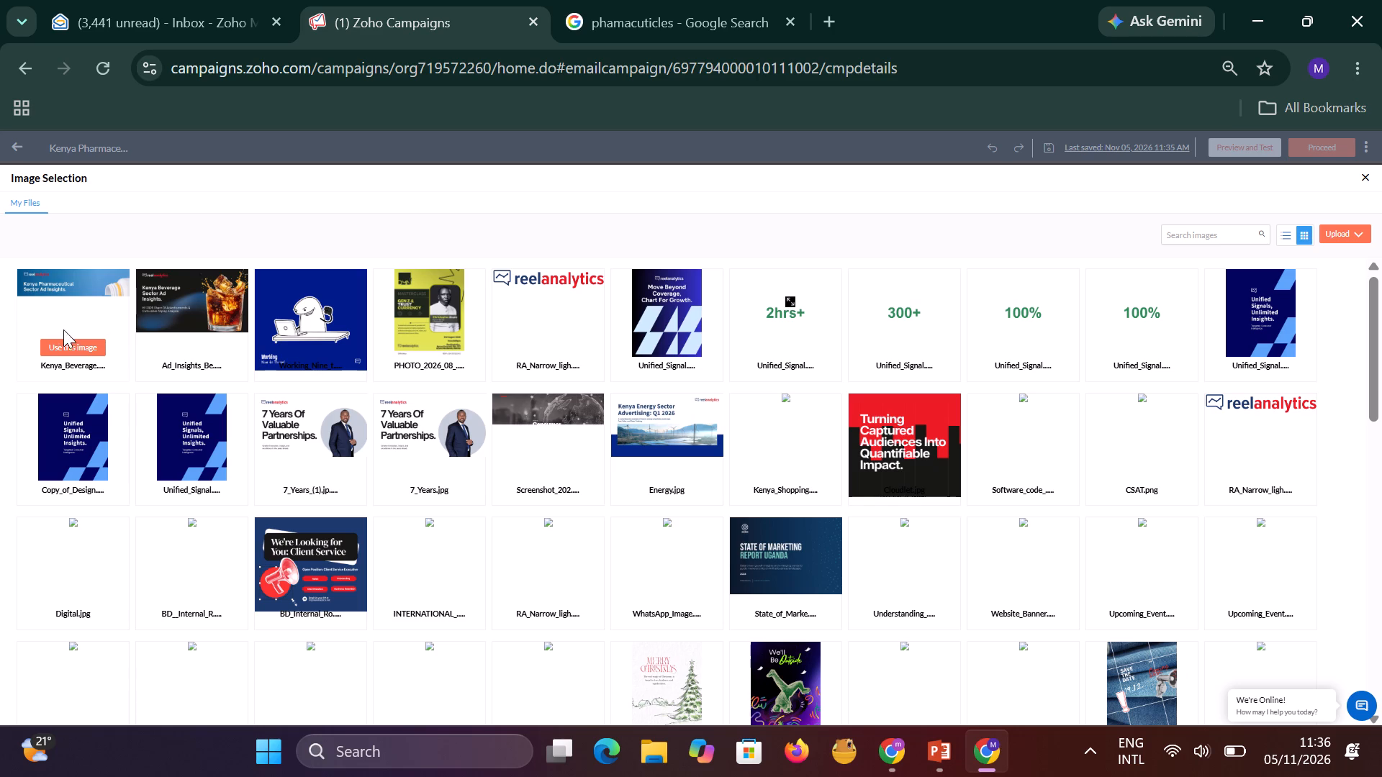
Insert the uploaded Kenya Pharmaceutical cover image in place of the hands-and-heart icon.
left_click(69, 364)
left_click_drag(63, 366, 96, 365)
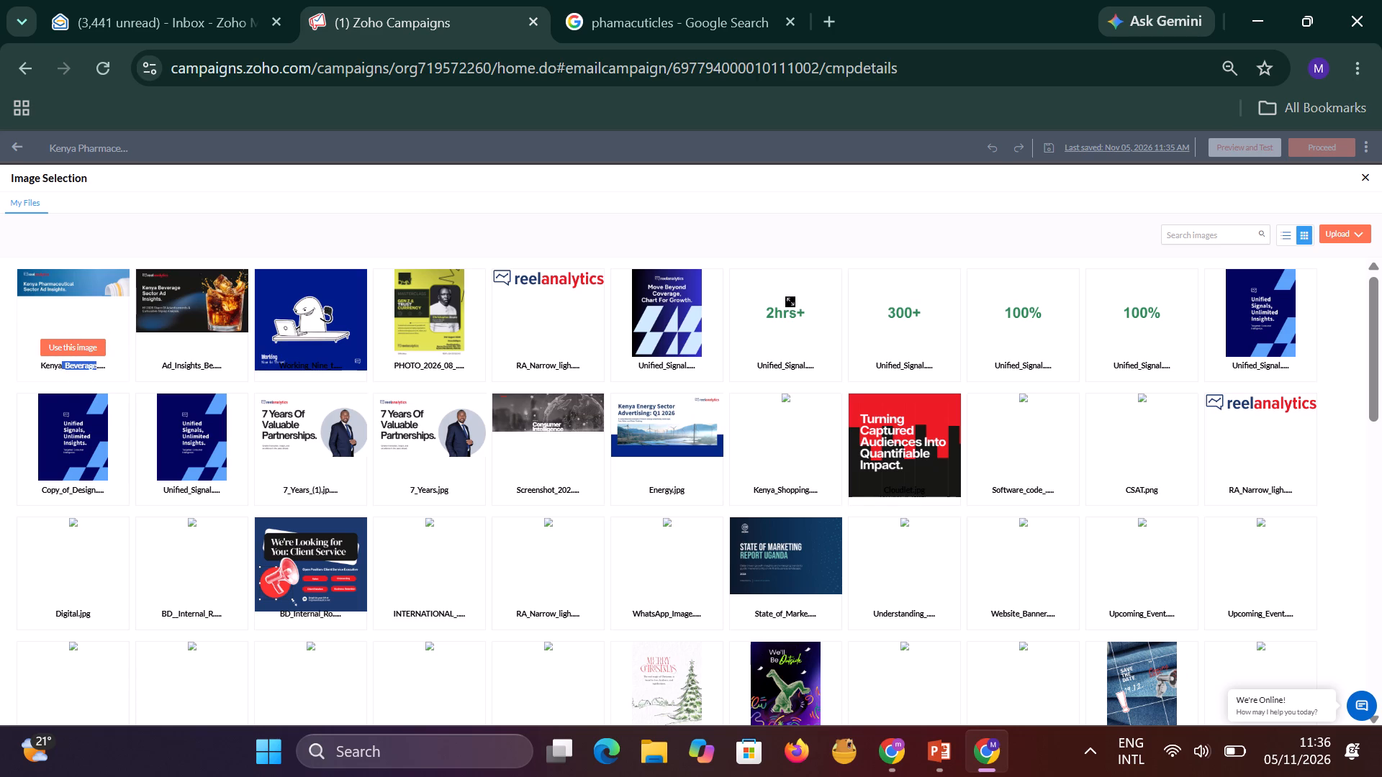
left_click_drag(96, 365, 97, 365)
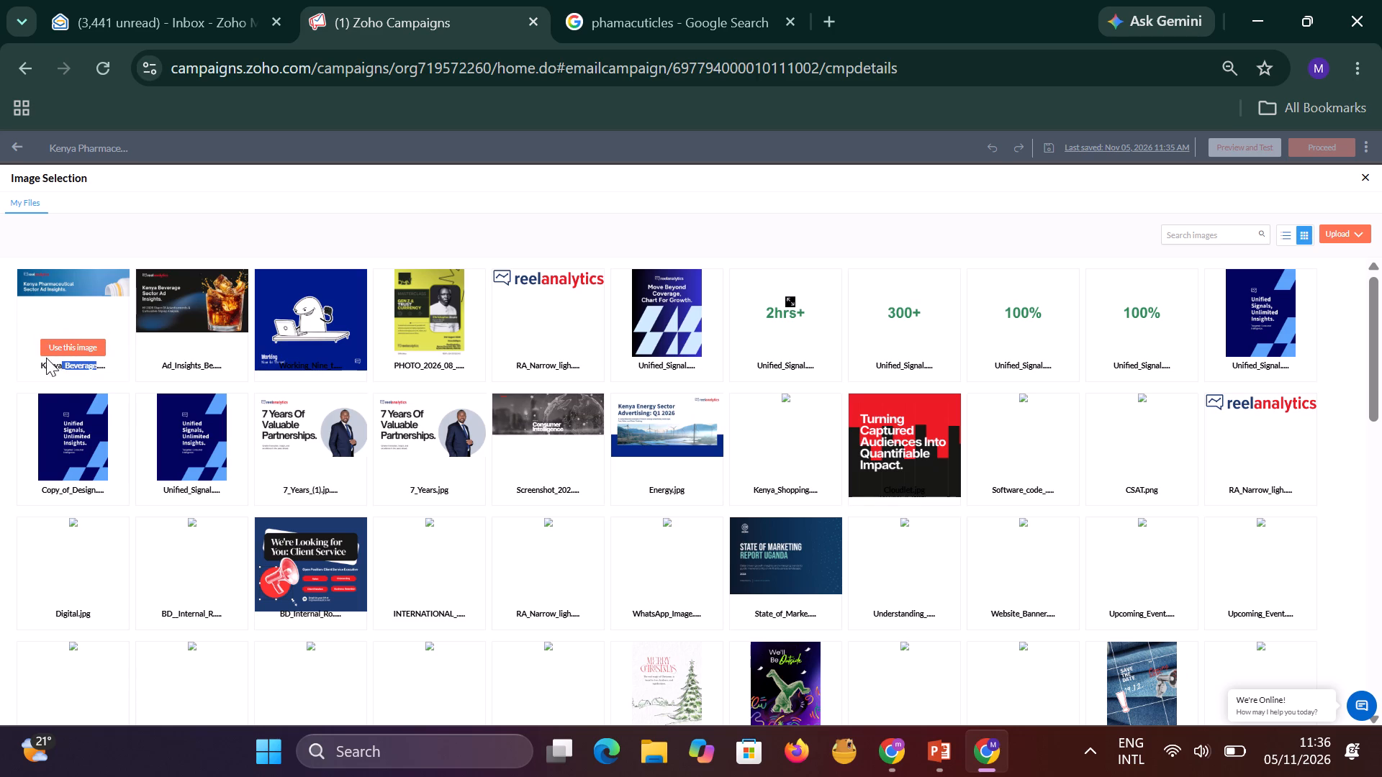
left_click(60, 347)
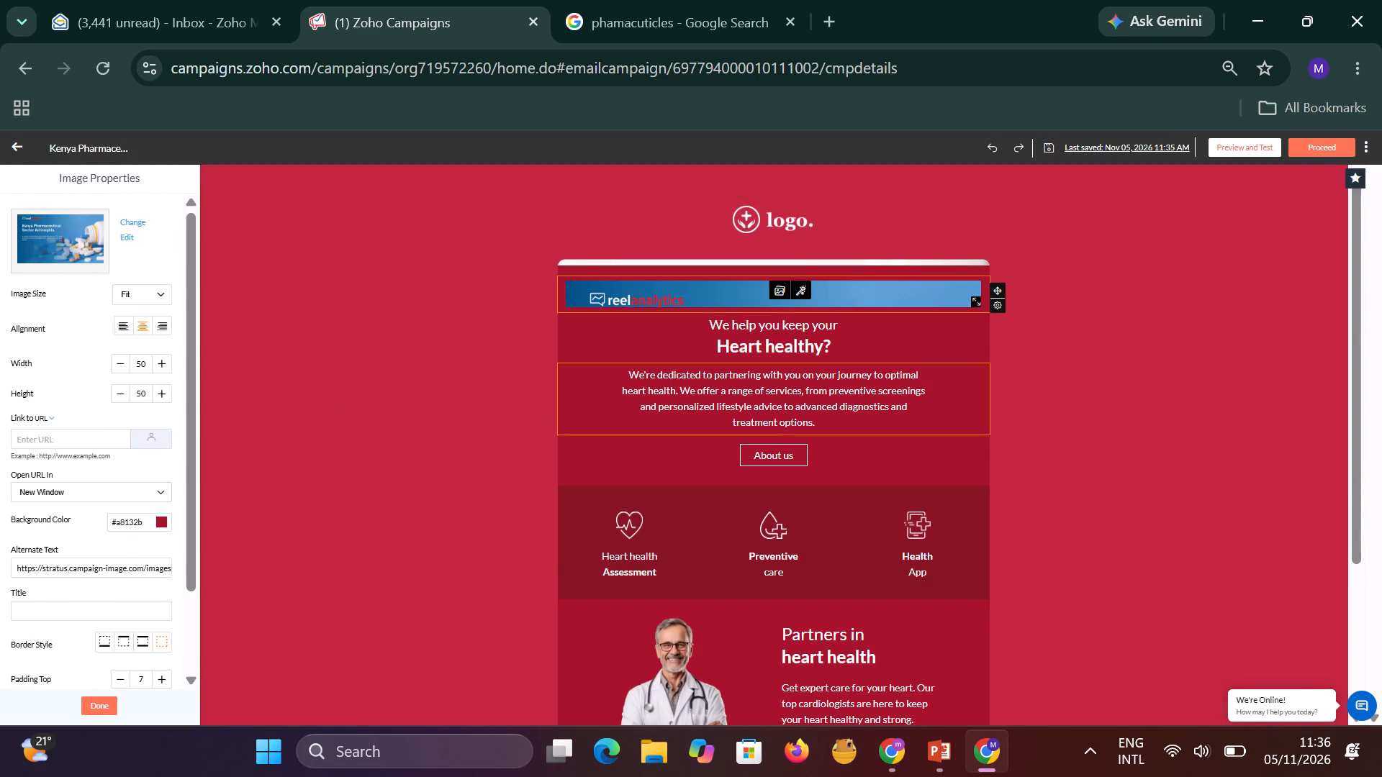
Enlarge the Kenya Pharmaceutical cover image to fill the banner block at about 770 × 422 px.
left_click_drag(979, 302, 995, 447)
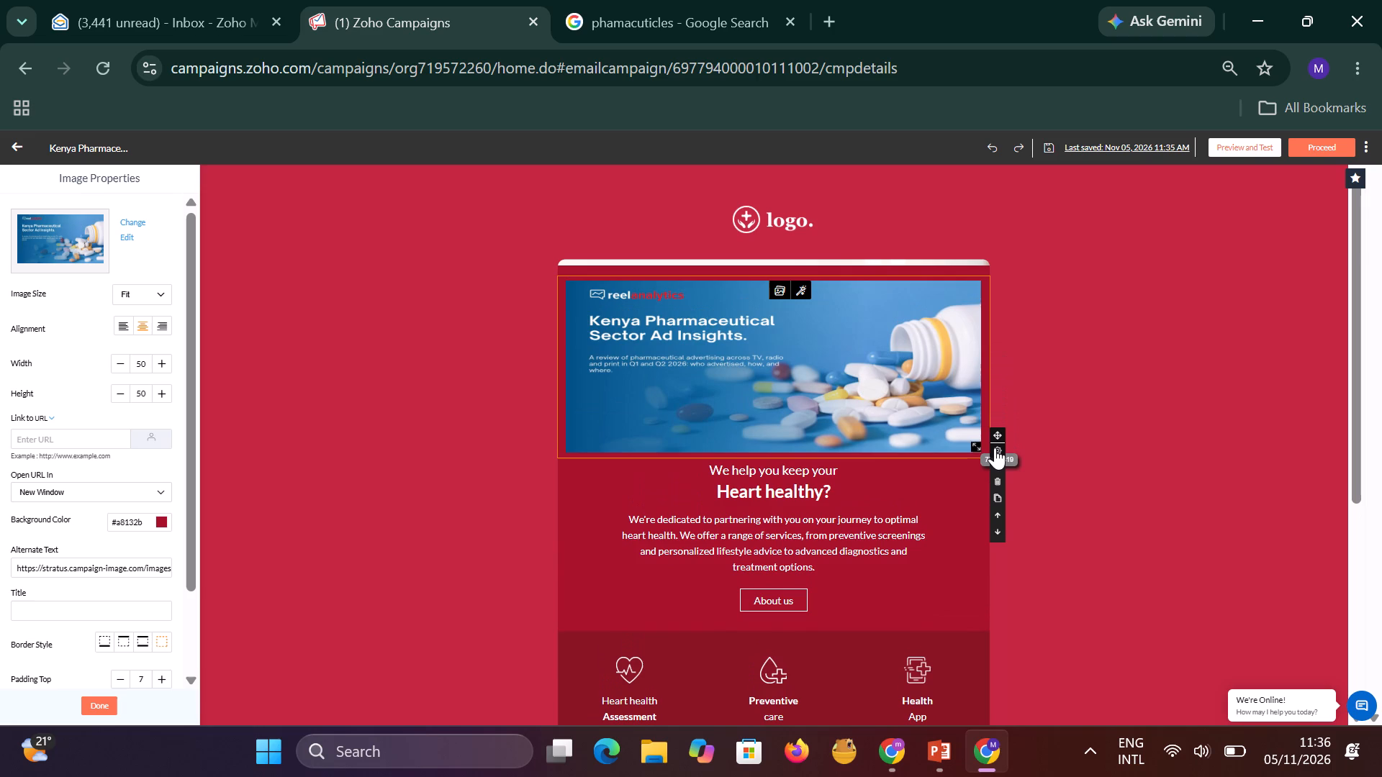
left_click_drag(995, 447, 993, 478)
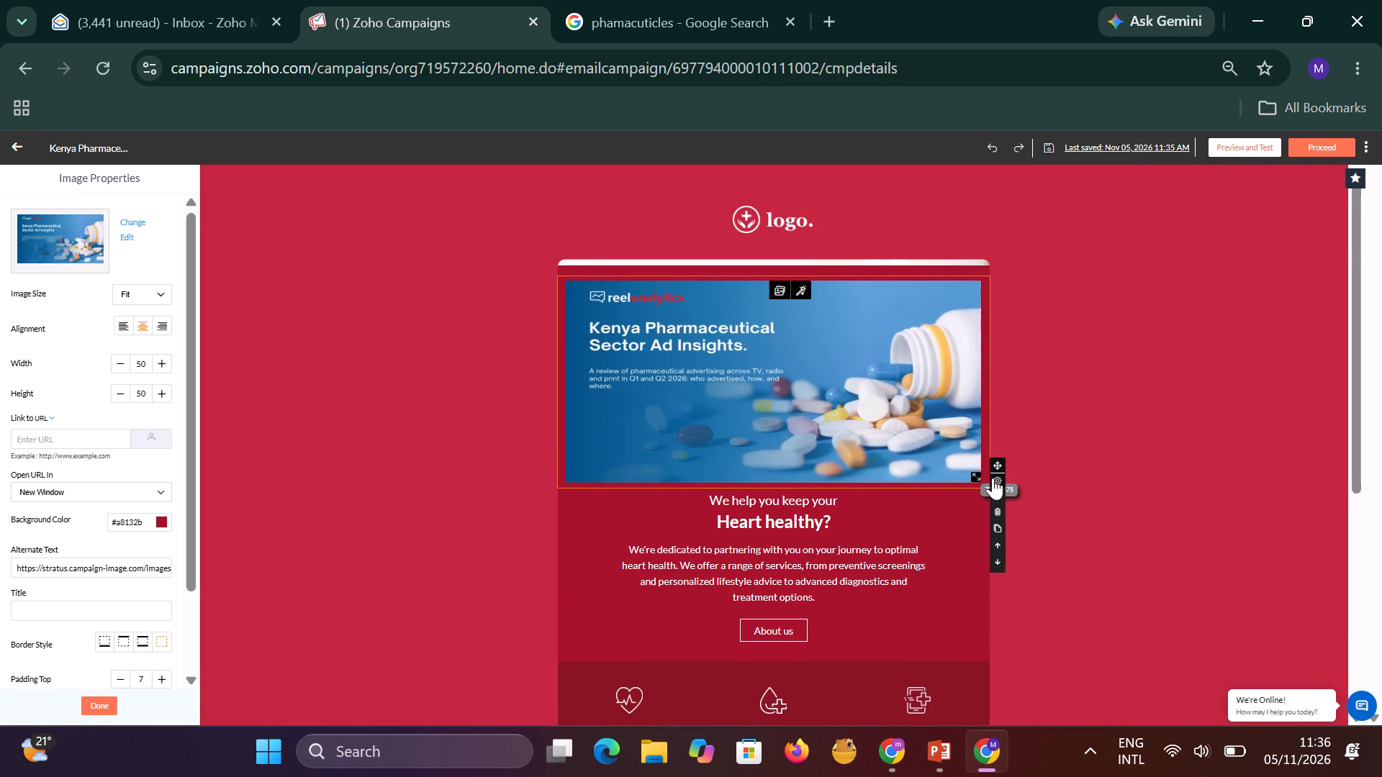
left_click_drag(993, 478, 988, 485)
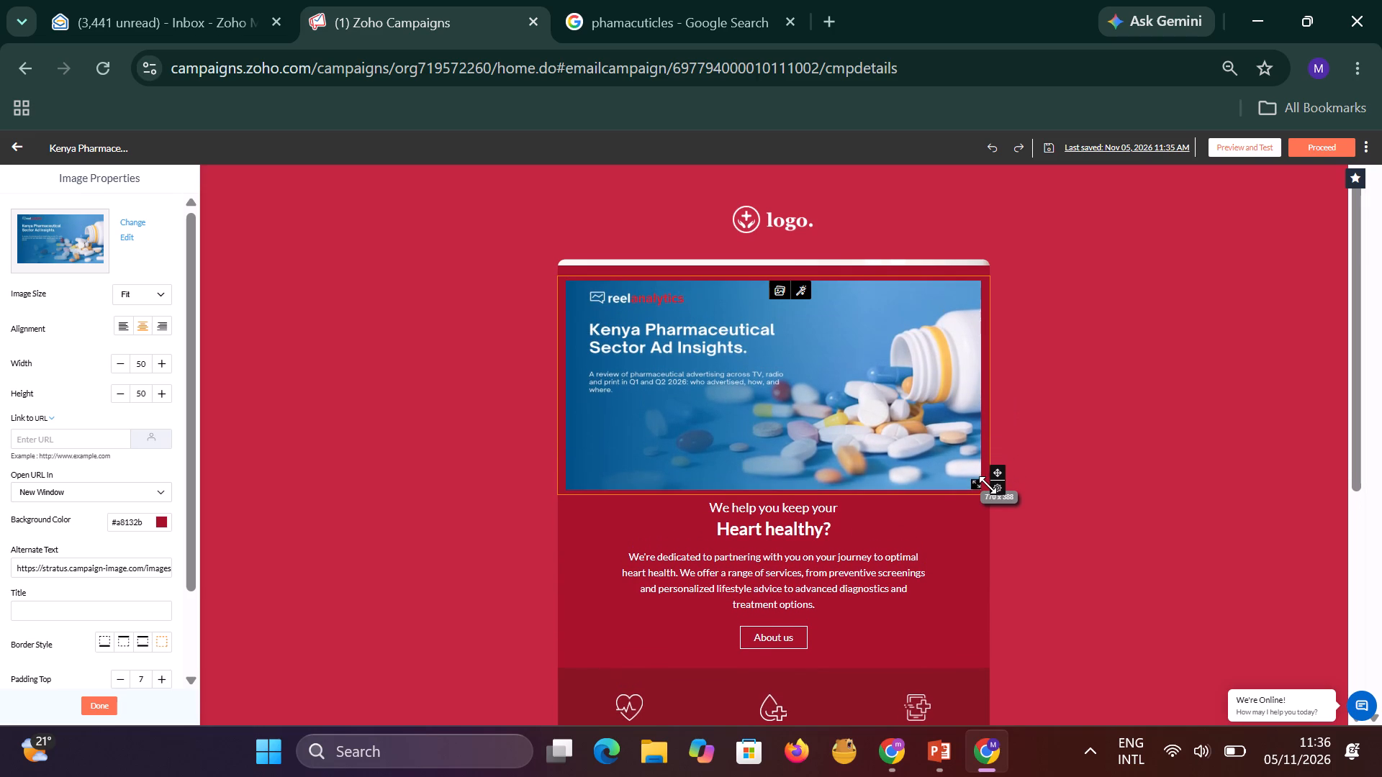
left_click_drag(988, 485, 986, 476)
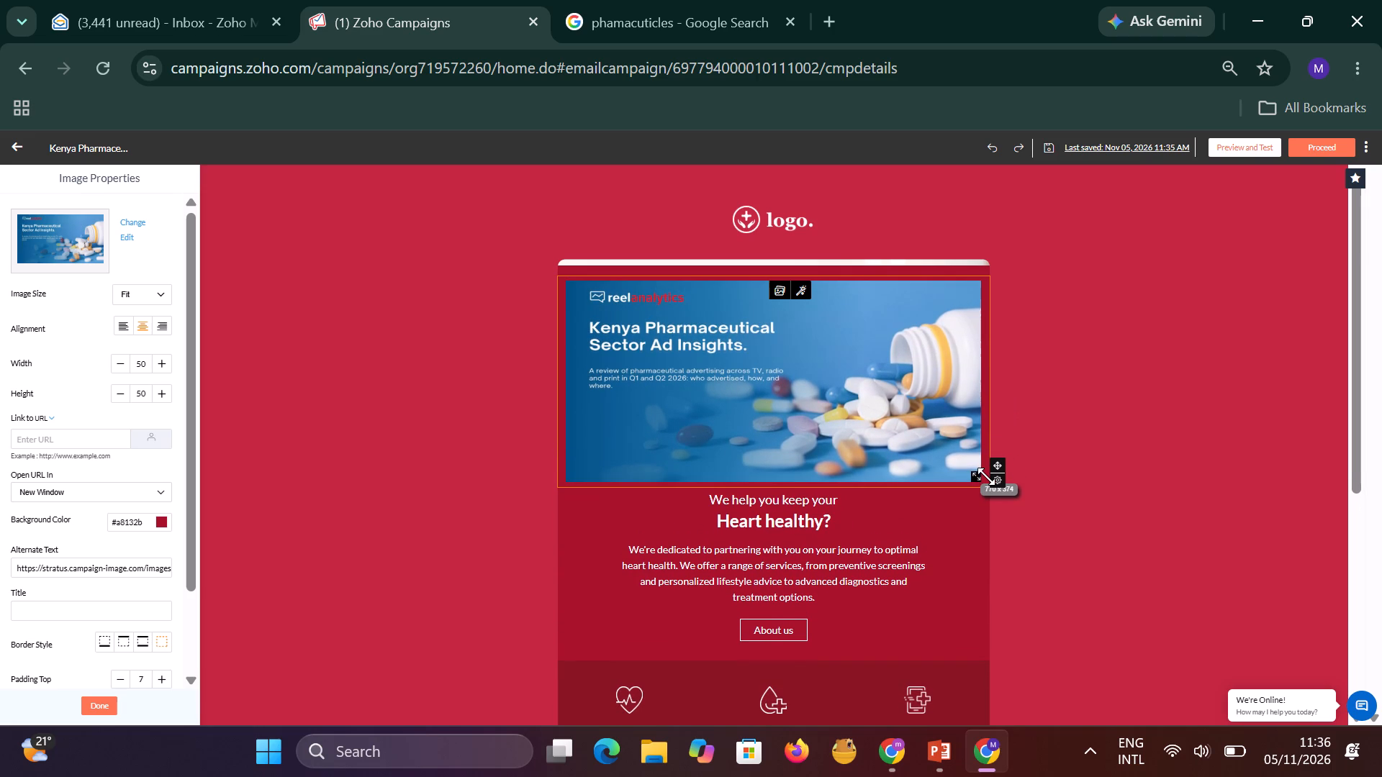
left_click_drag(986, 476, 988, 478)
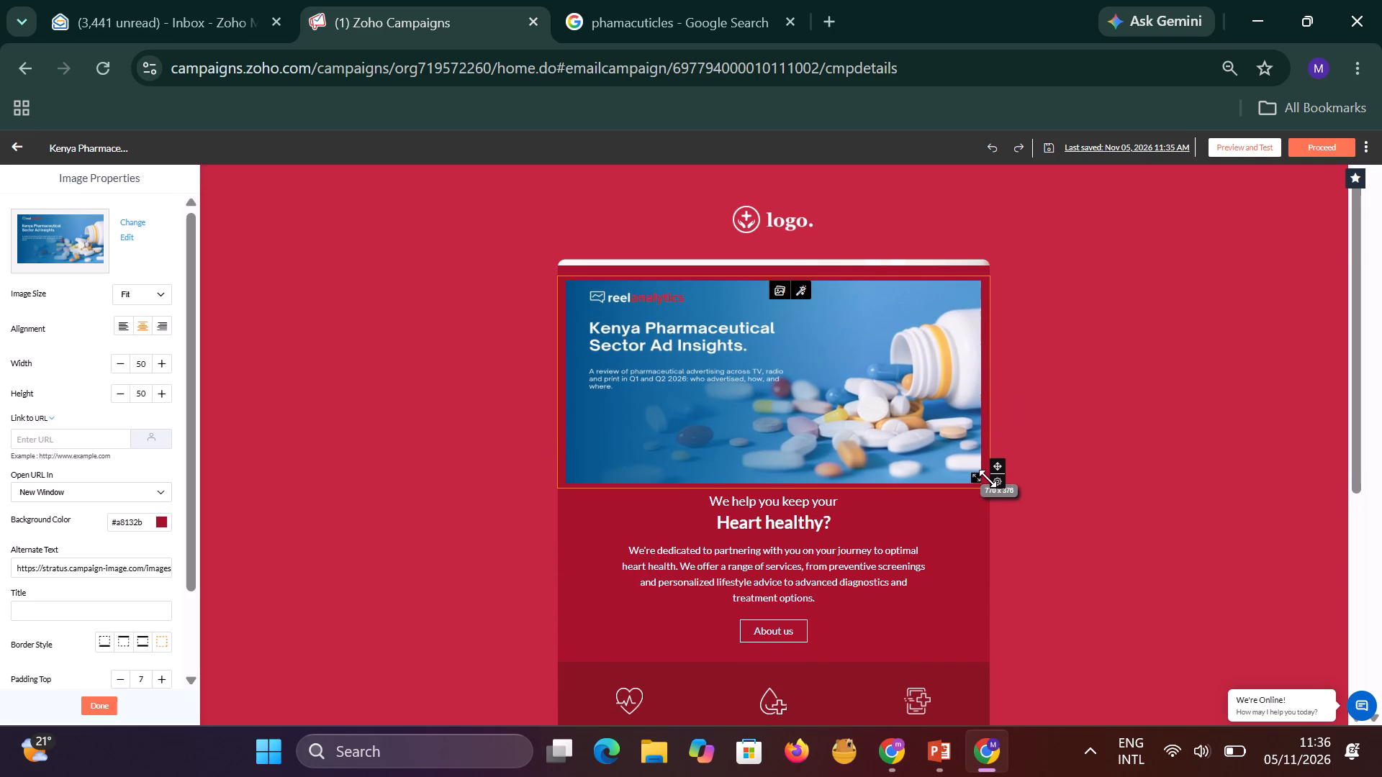
left_click_drag(988, 478, 1002, 508)
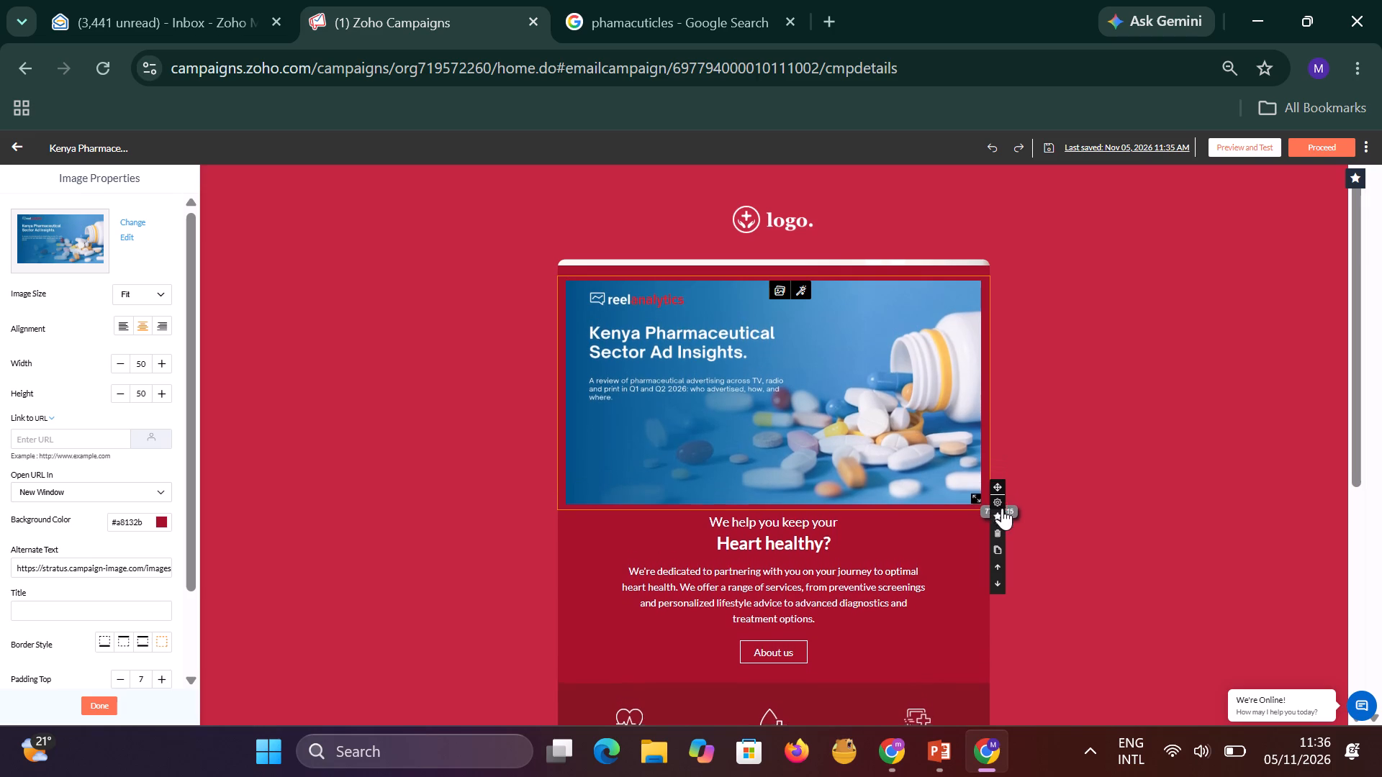
left_click_drag(1002, 508, 1003, 501)
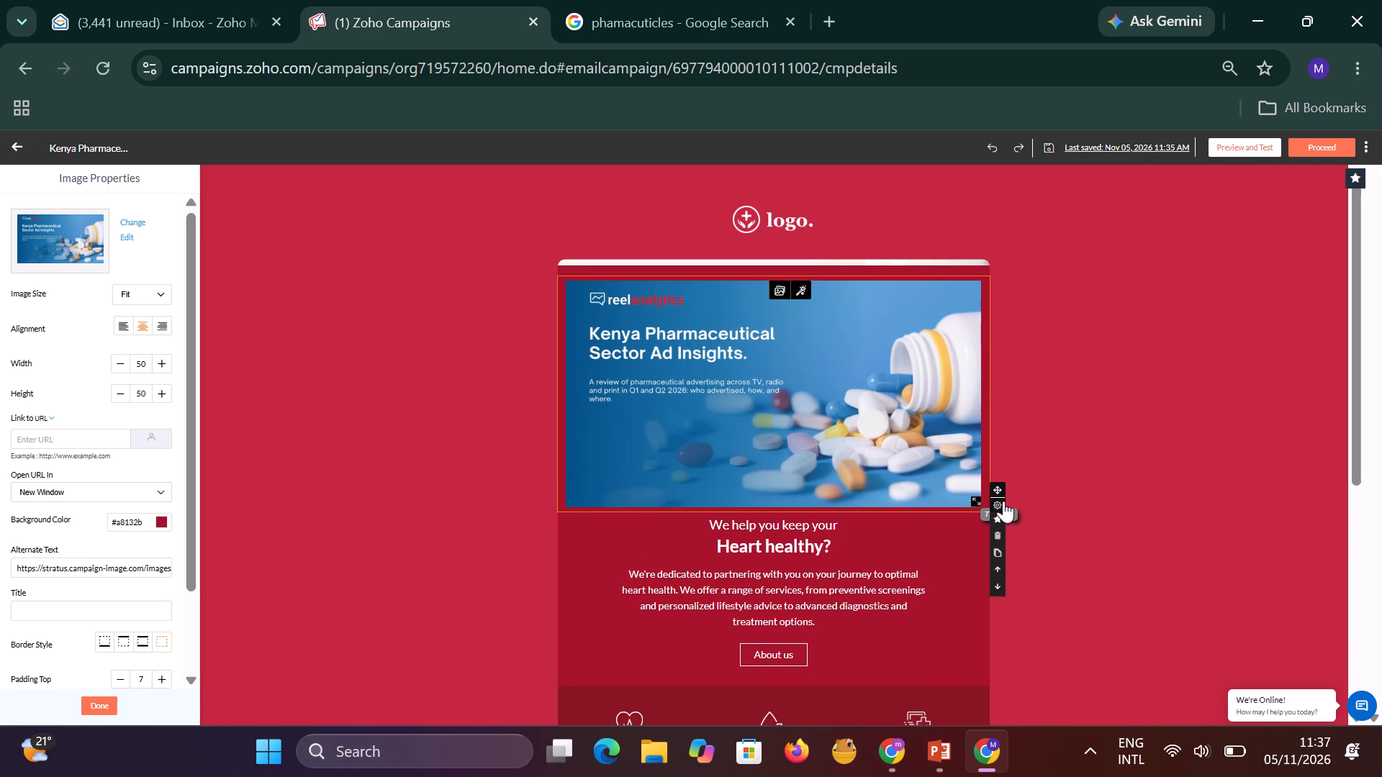
left_click_drag(1003, 501, 990, 503)
left_click(1082, 391)
Open the cover image in the Image Editor and set its canvas background to navy #1c1c75.
left_click(746, 361)
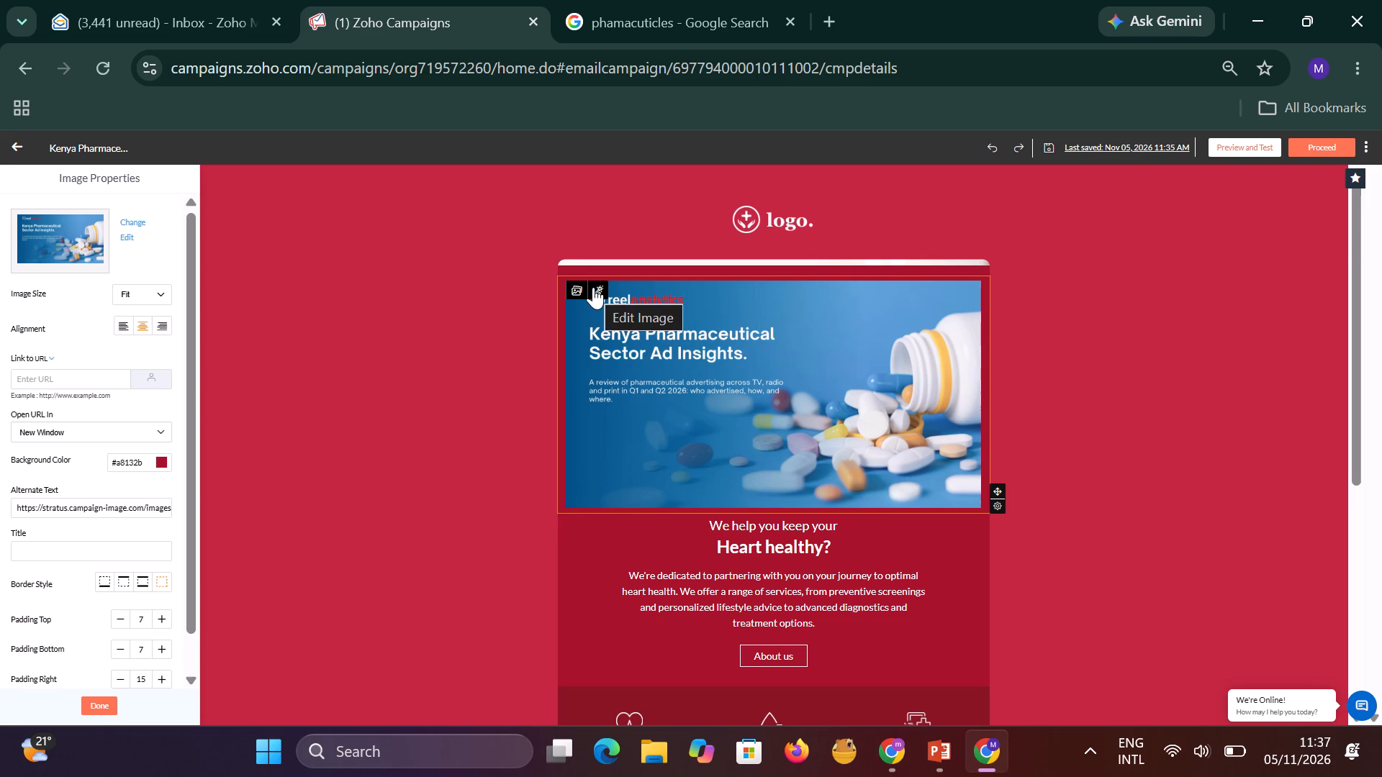
left_click(593, 287)
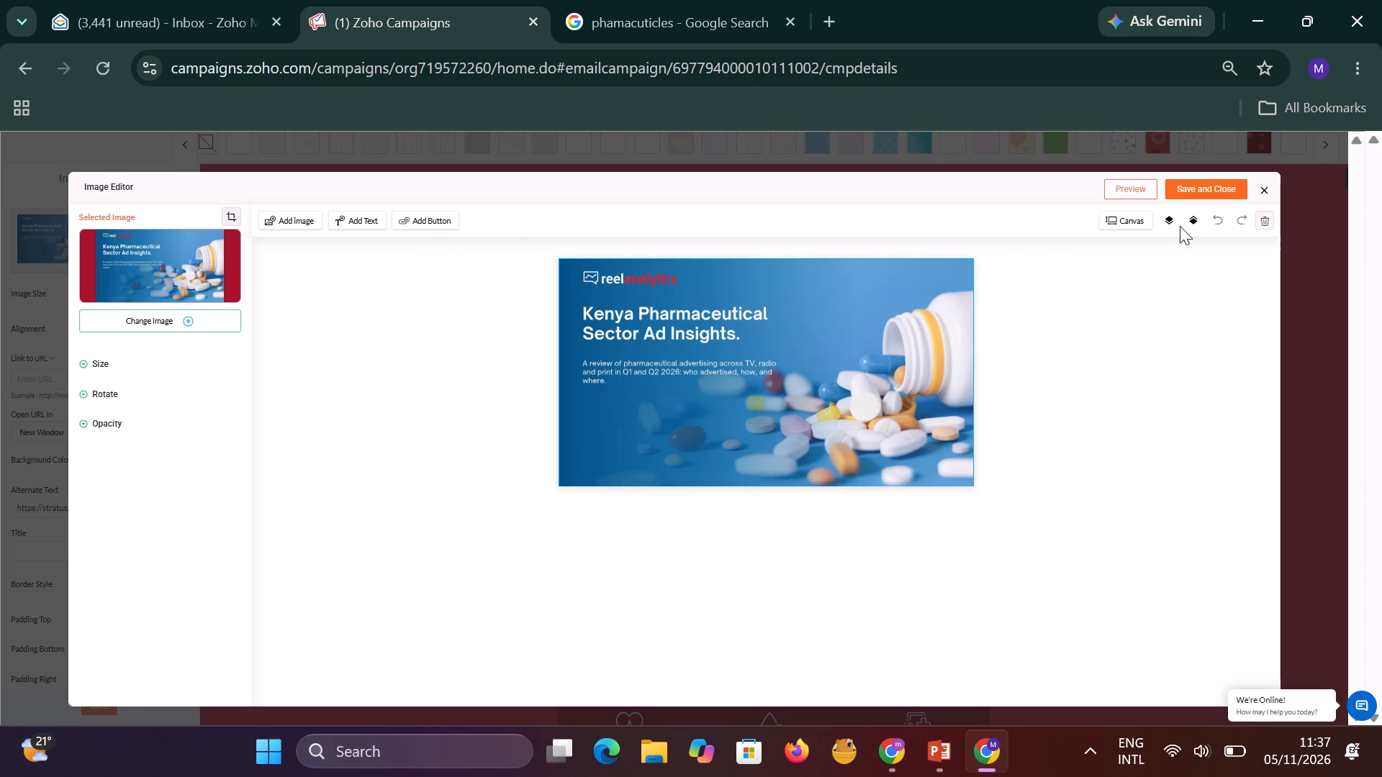
left_click(1133, 225)
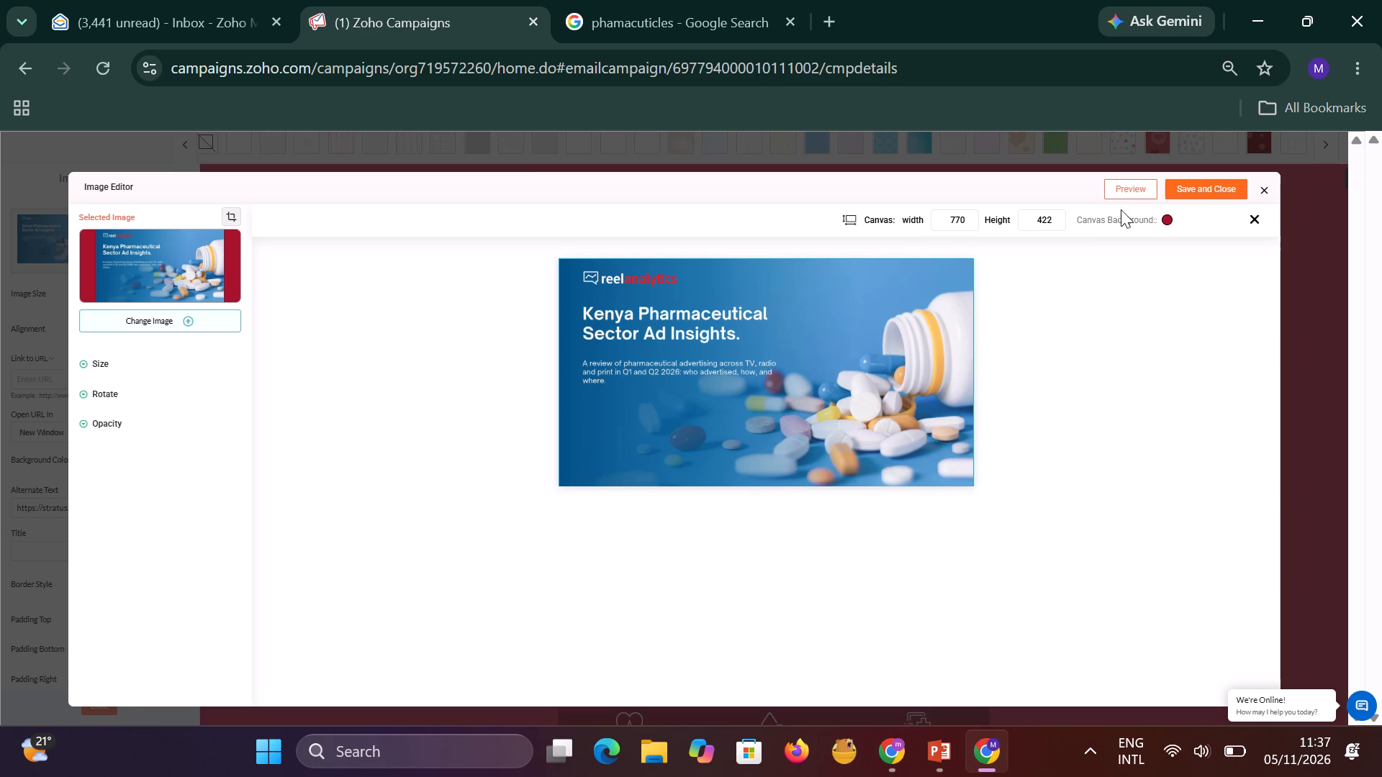
left_click(1164, 220)
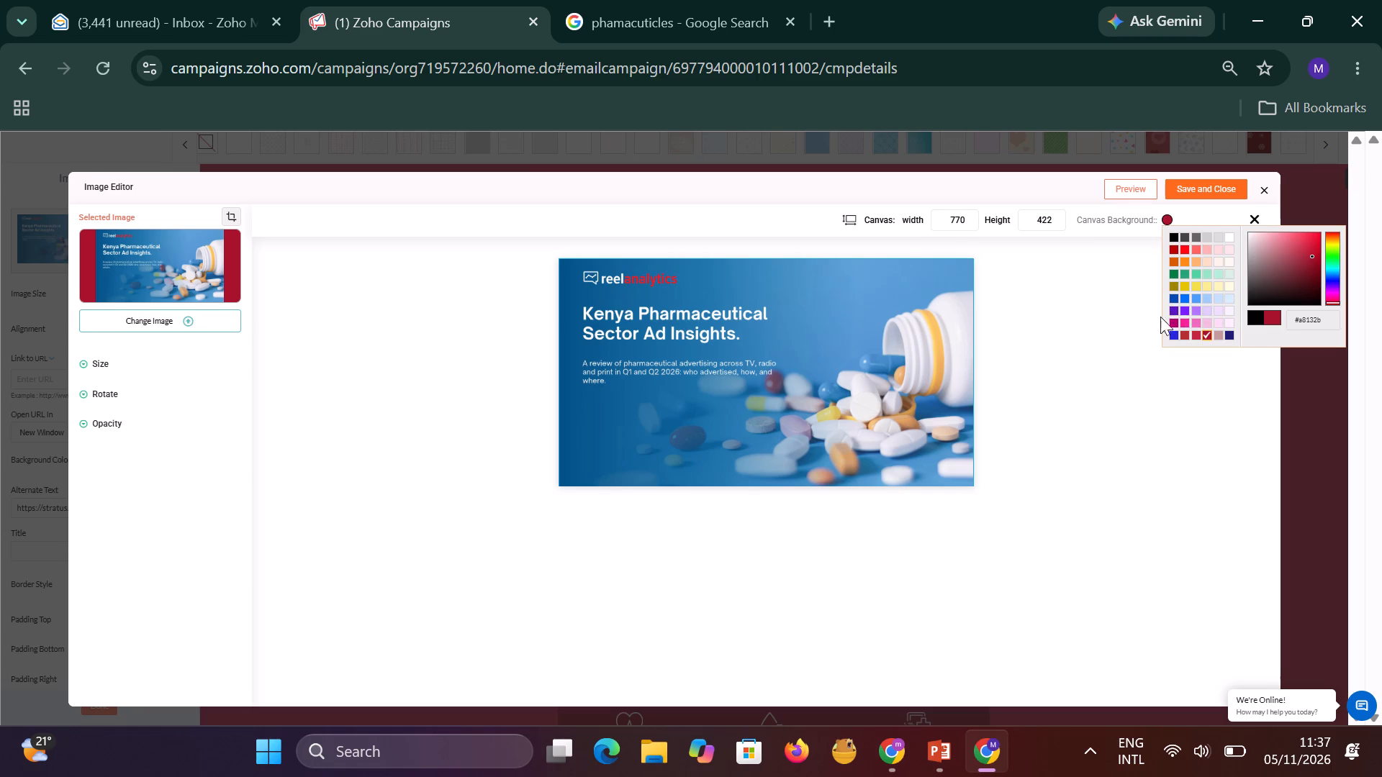
left_click(1234, 336)
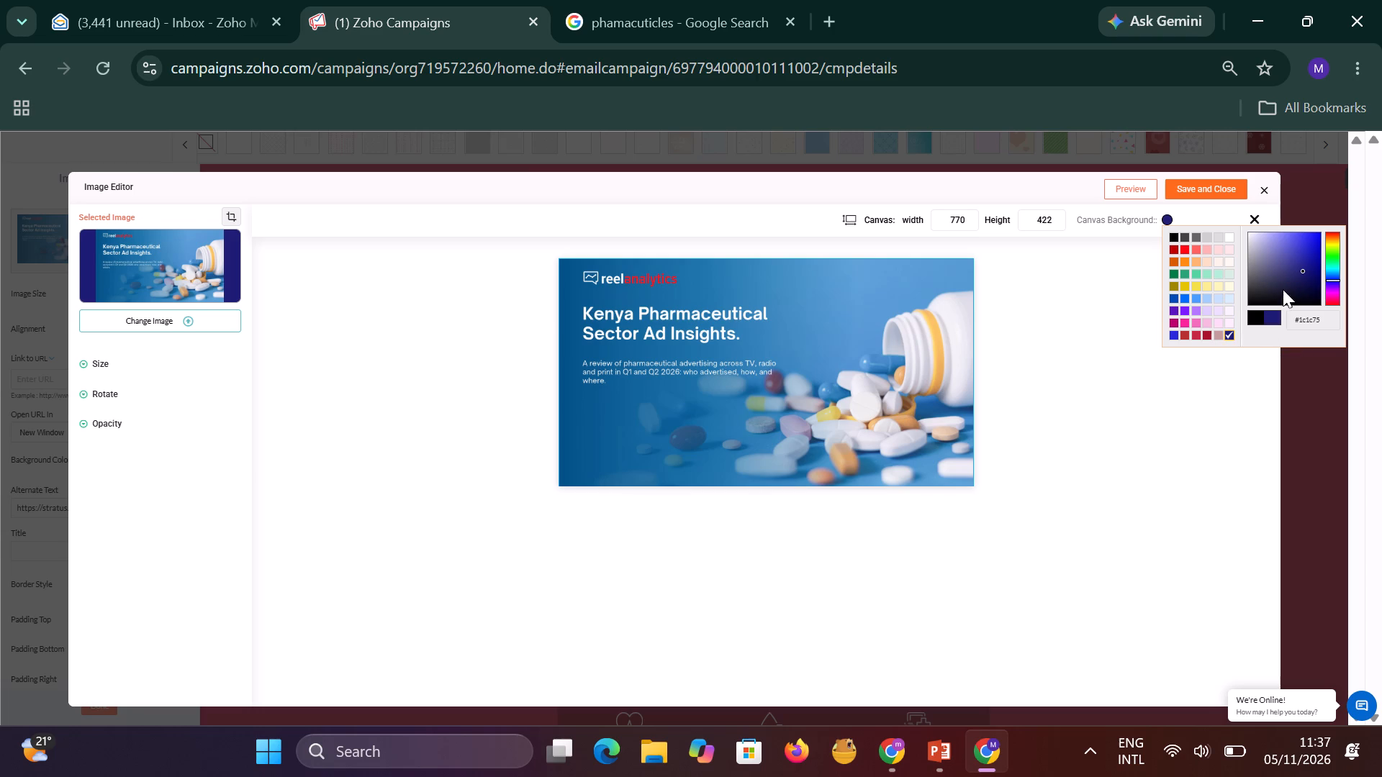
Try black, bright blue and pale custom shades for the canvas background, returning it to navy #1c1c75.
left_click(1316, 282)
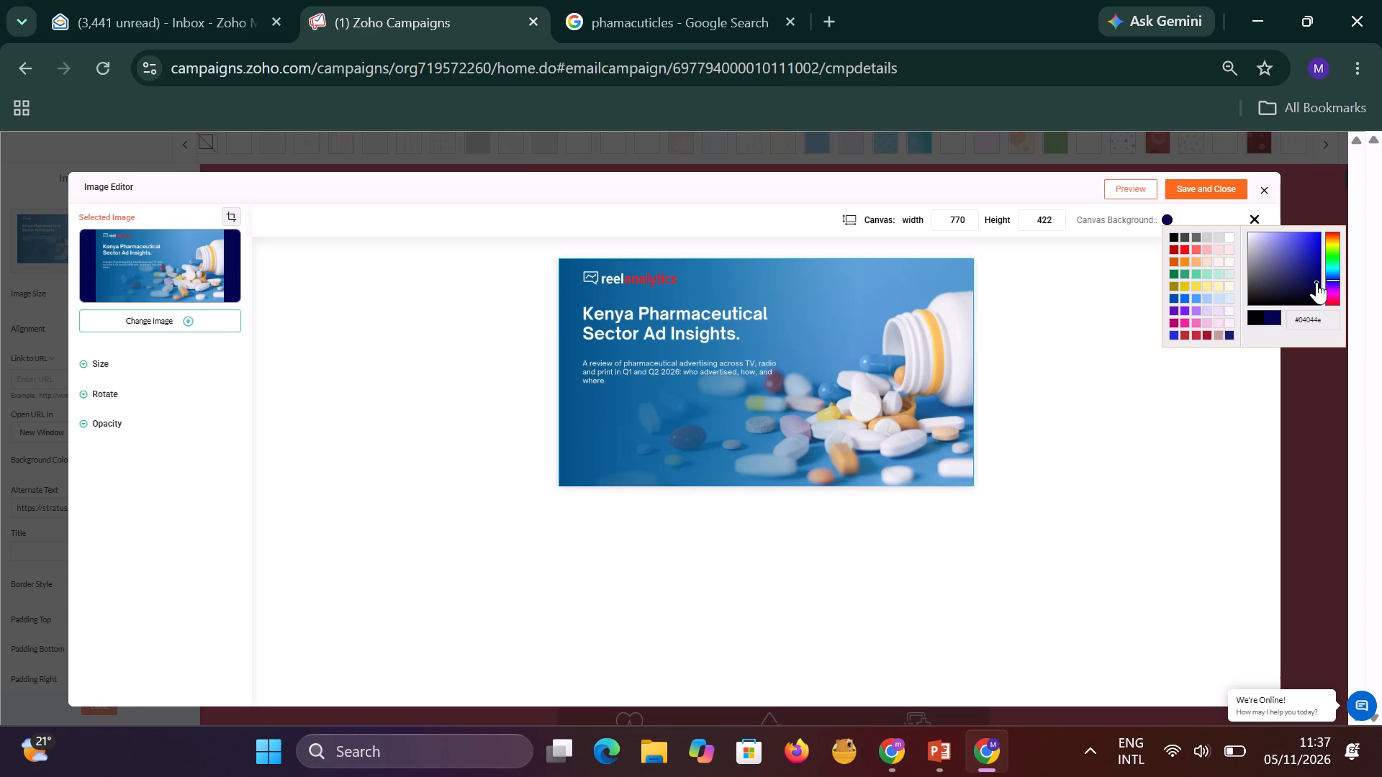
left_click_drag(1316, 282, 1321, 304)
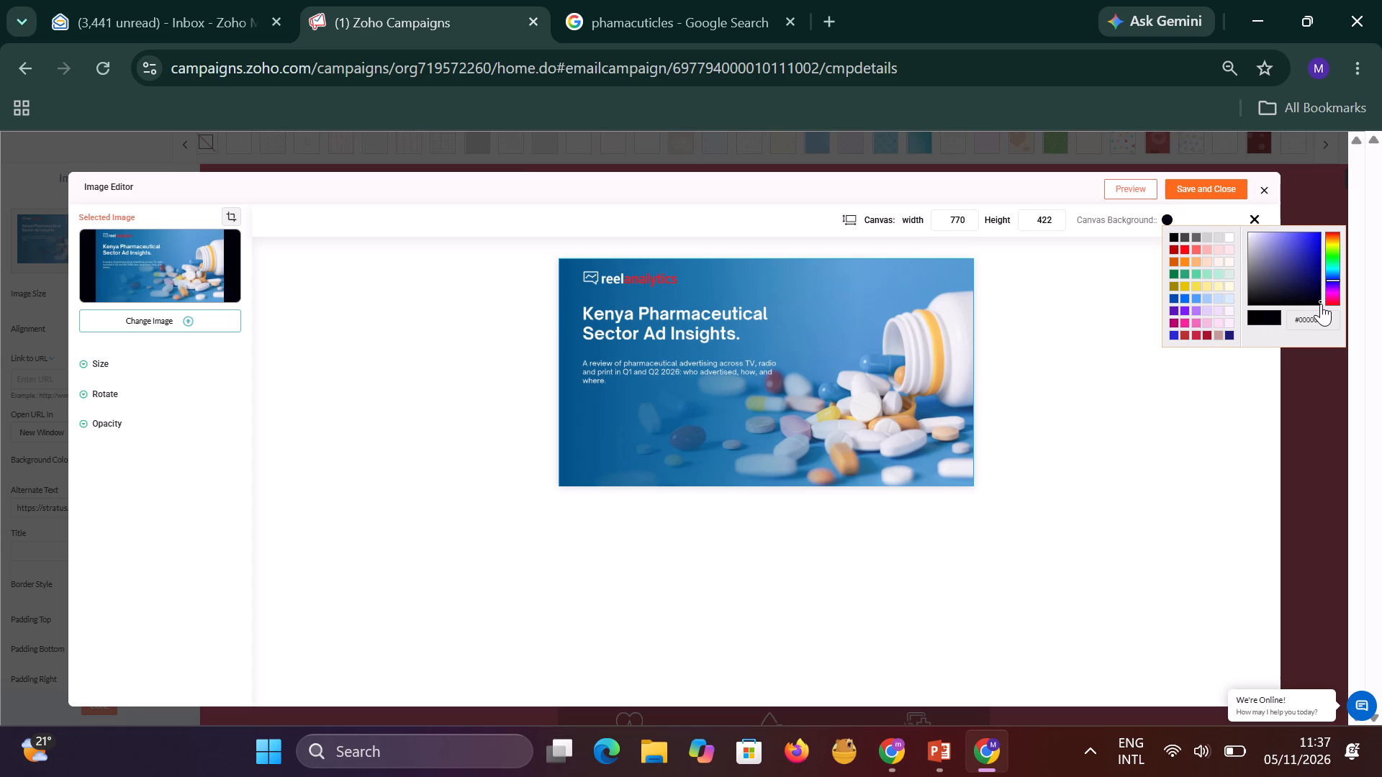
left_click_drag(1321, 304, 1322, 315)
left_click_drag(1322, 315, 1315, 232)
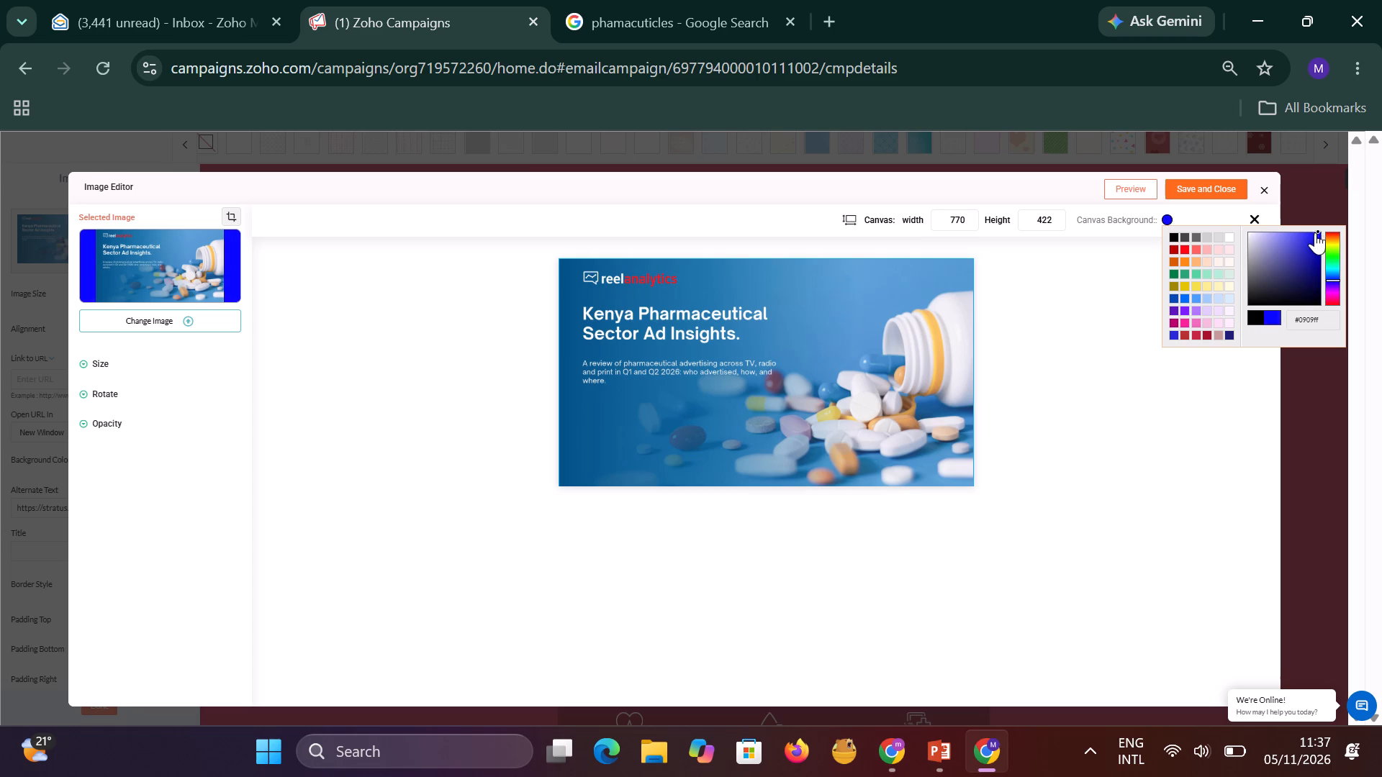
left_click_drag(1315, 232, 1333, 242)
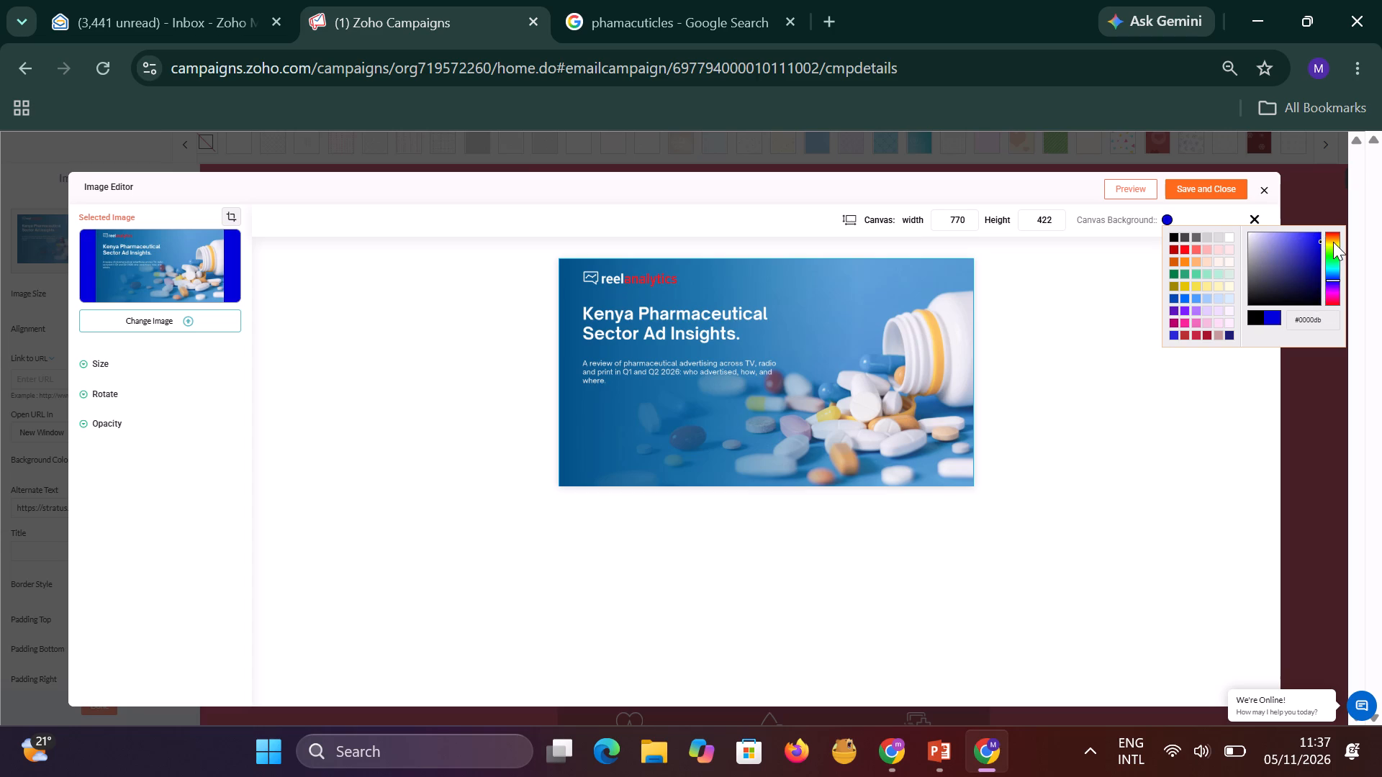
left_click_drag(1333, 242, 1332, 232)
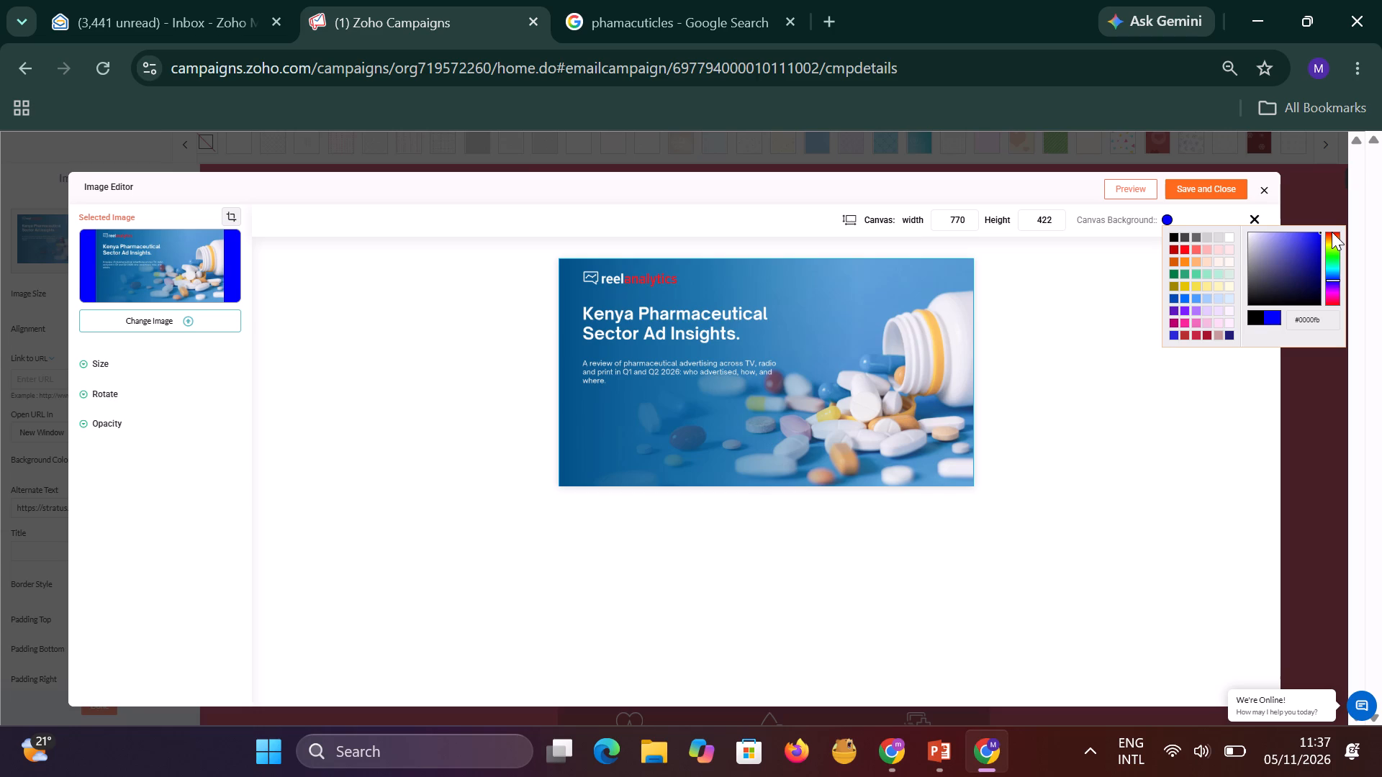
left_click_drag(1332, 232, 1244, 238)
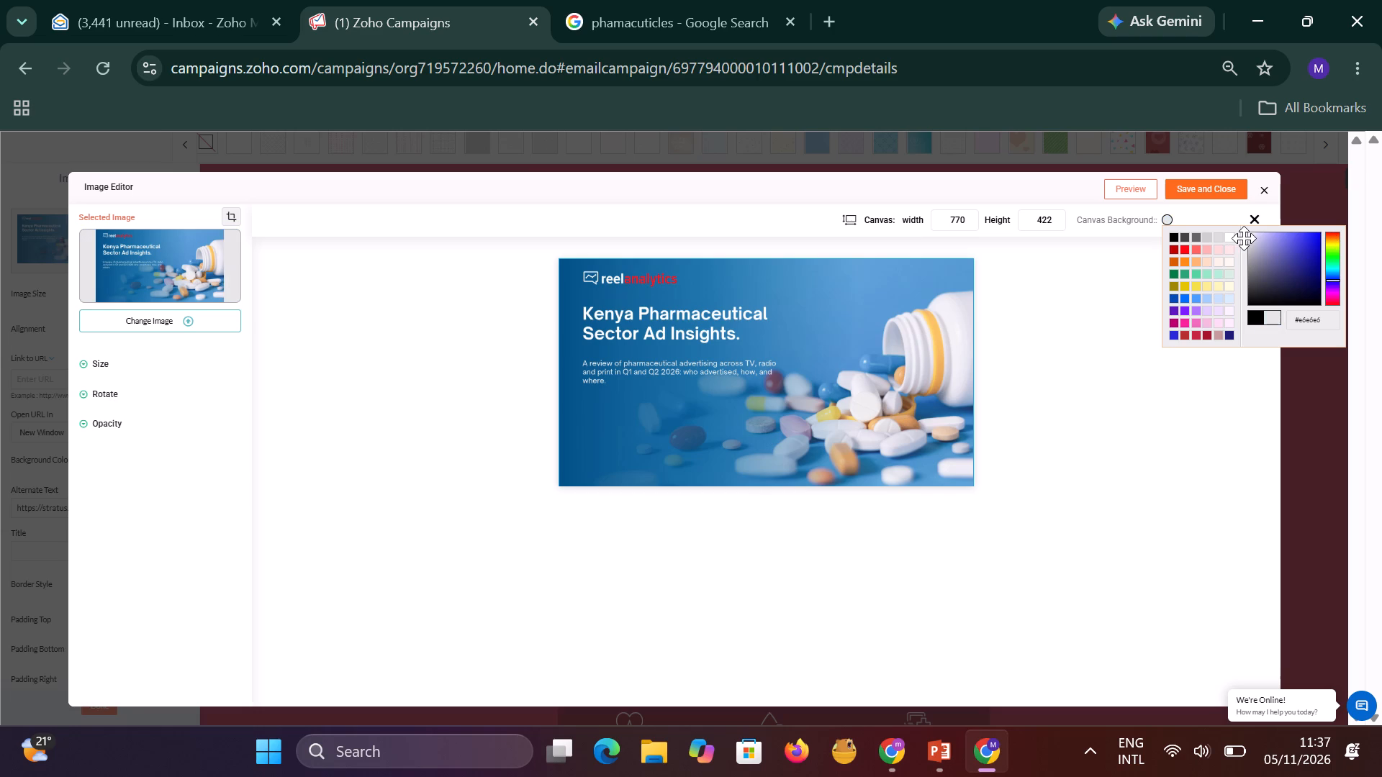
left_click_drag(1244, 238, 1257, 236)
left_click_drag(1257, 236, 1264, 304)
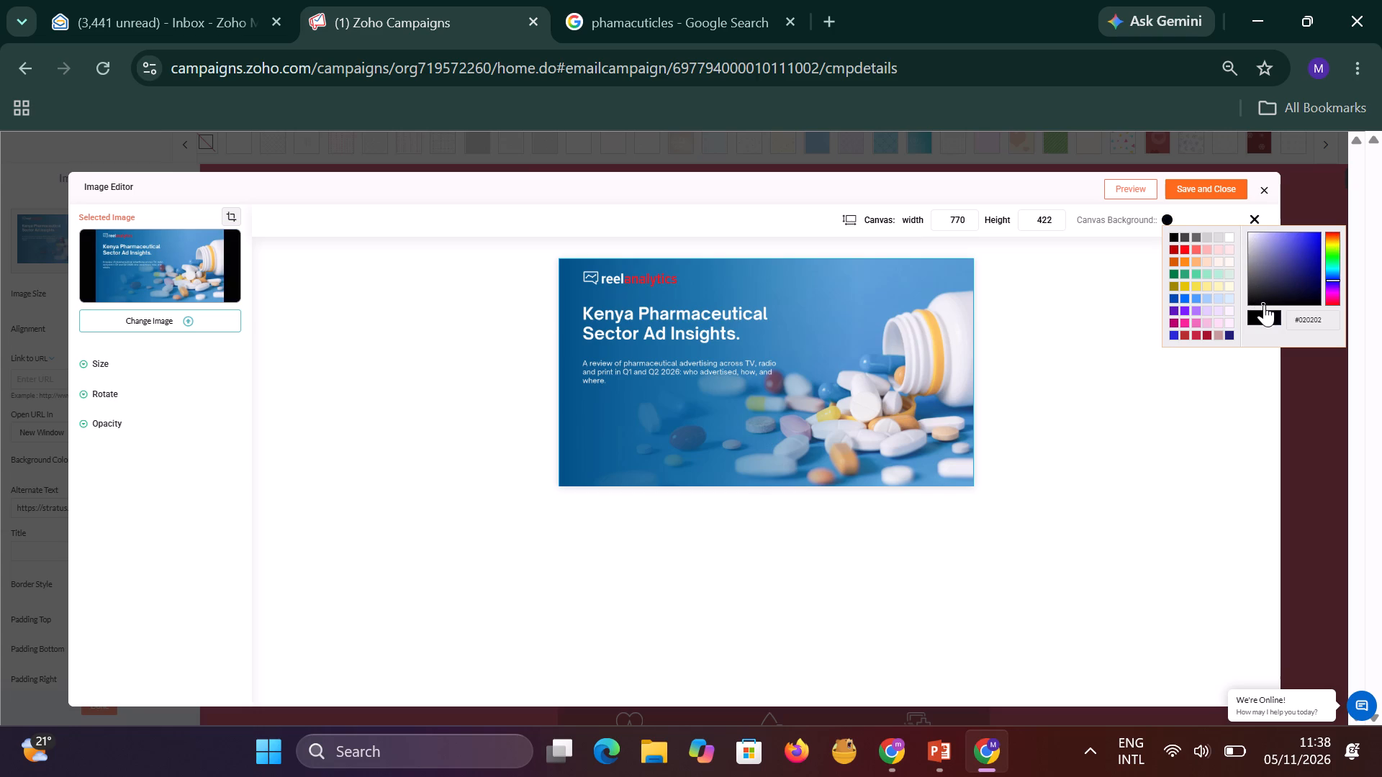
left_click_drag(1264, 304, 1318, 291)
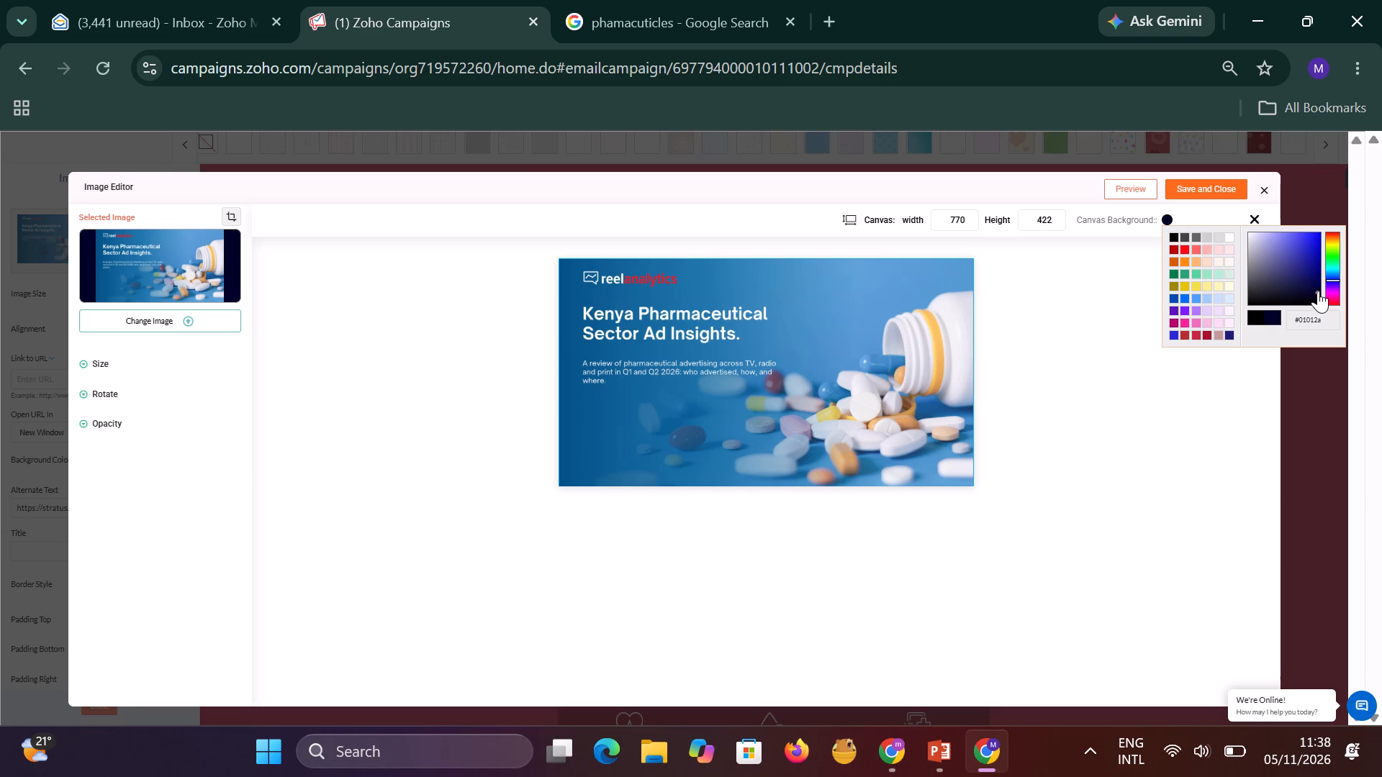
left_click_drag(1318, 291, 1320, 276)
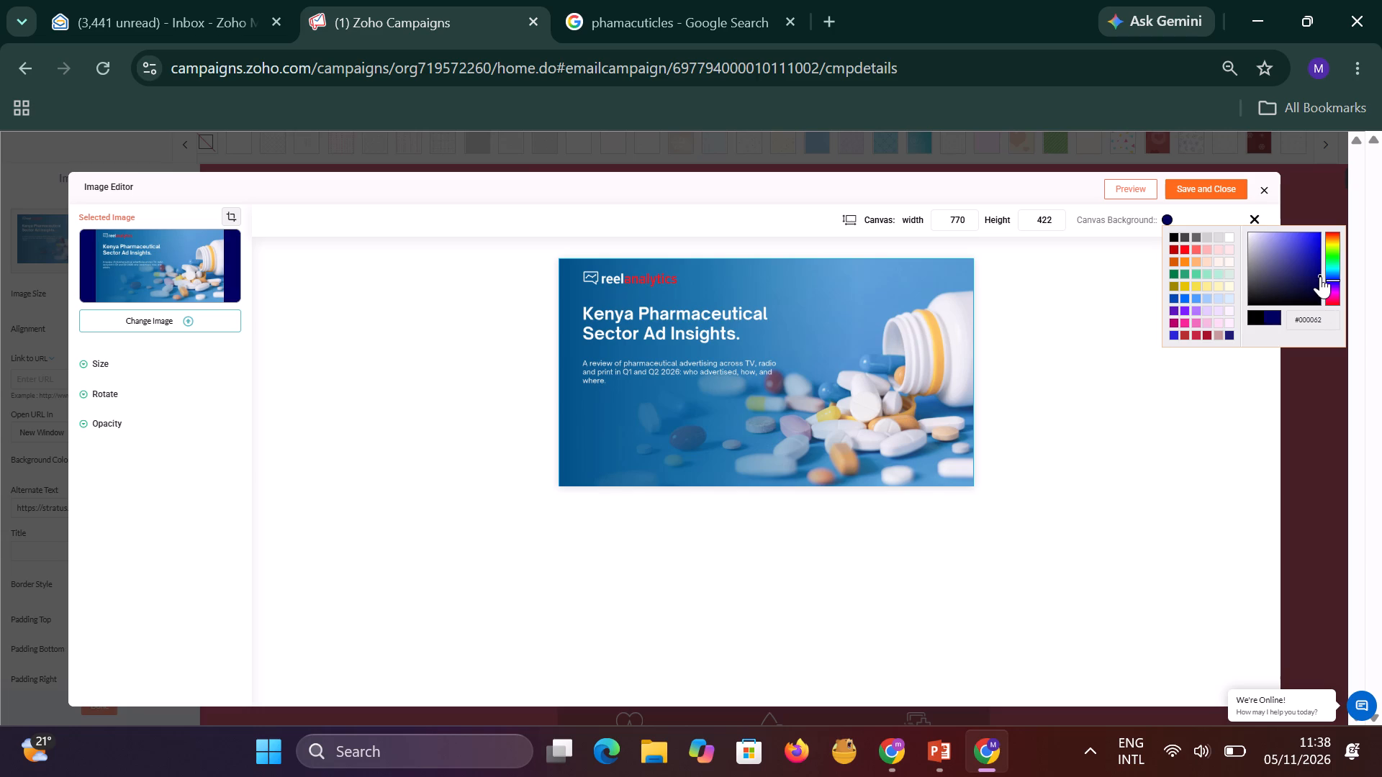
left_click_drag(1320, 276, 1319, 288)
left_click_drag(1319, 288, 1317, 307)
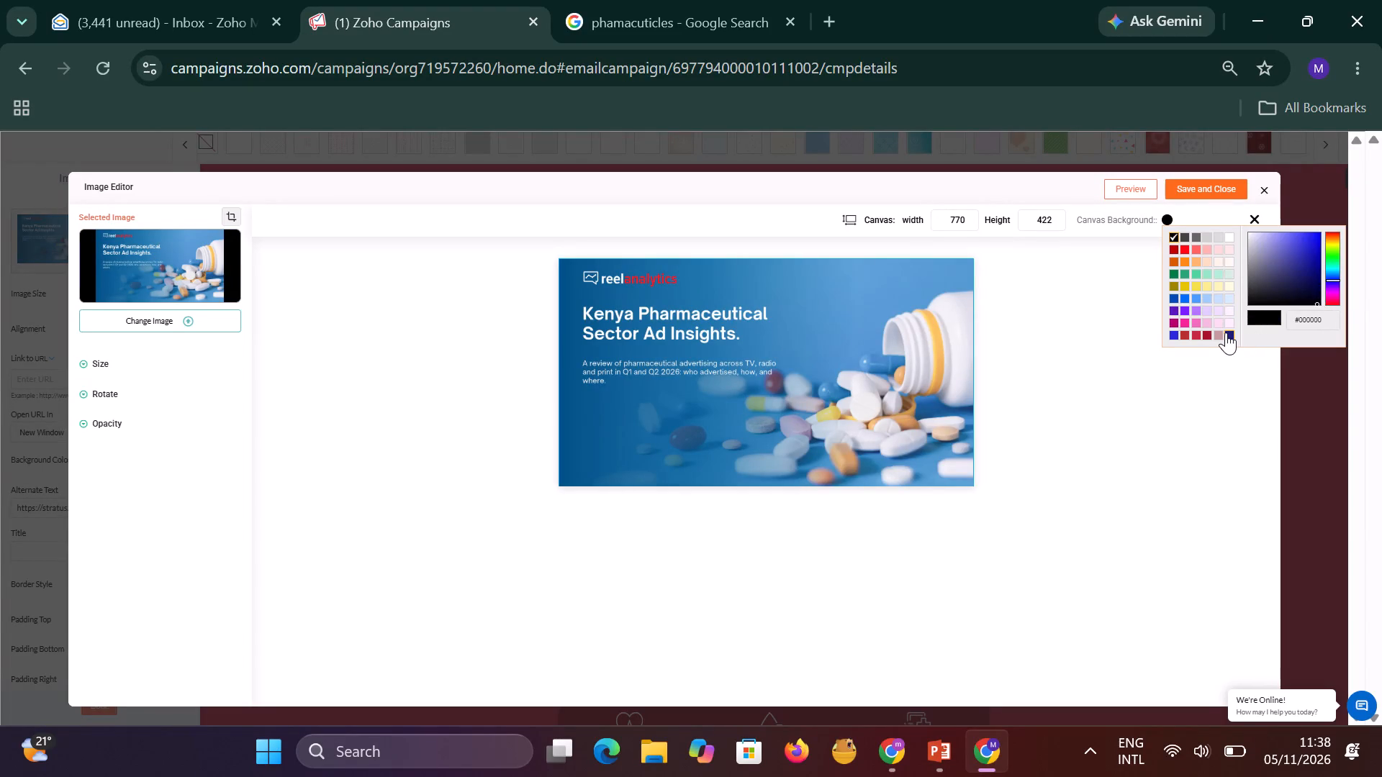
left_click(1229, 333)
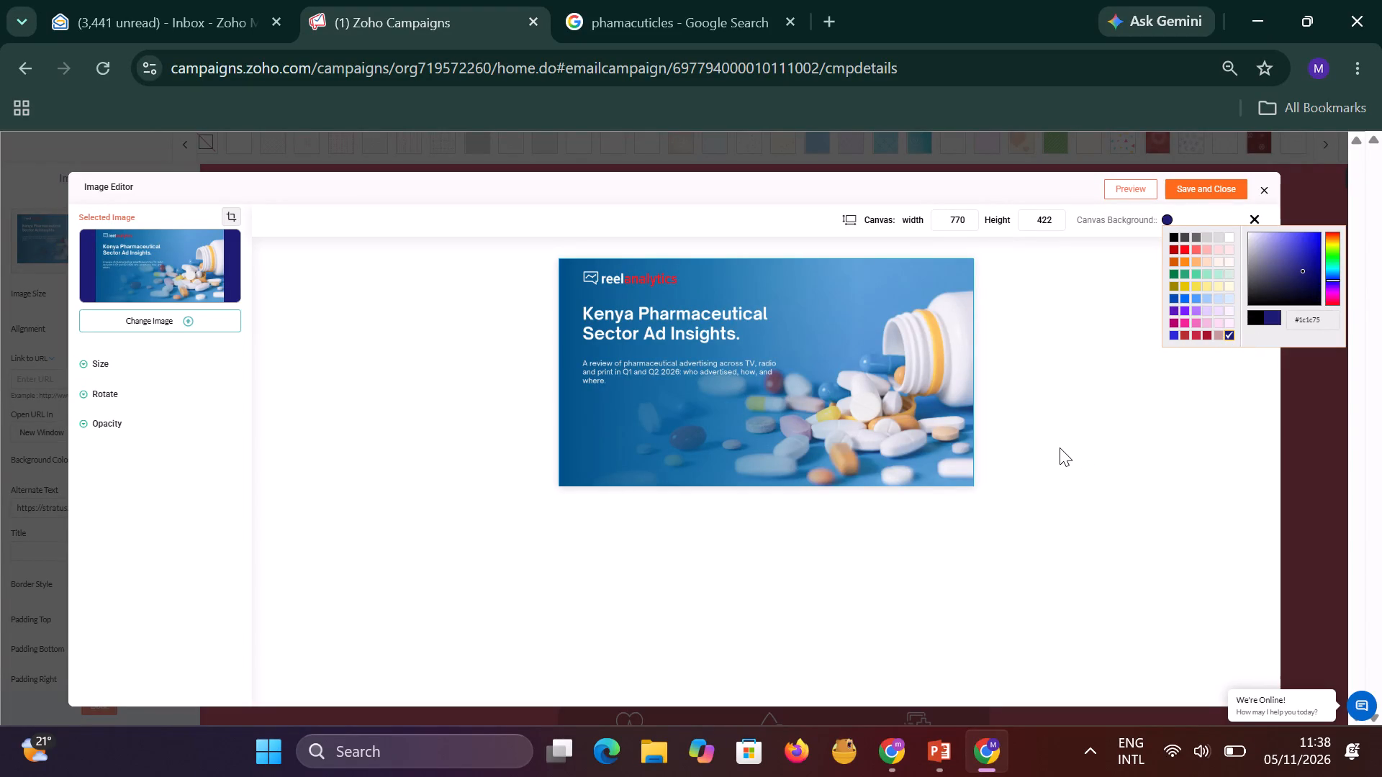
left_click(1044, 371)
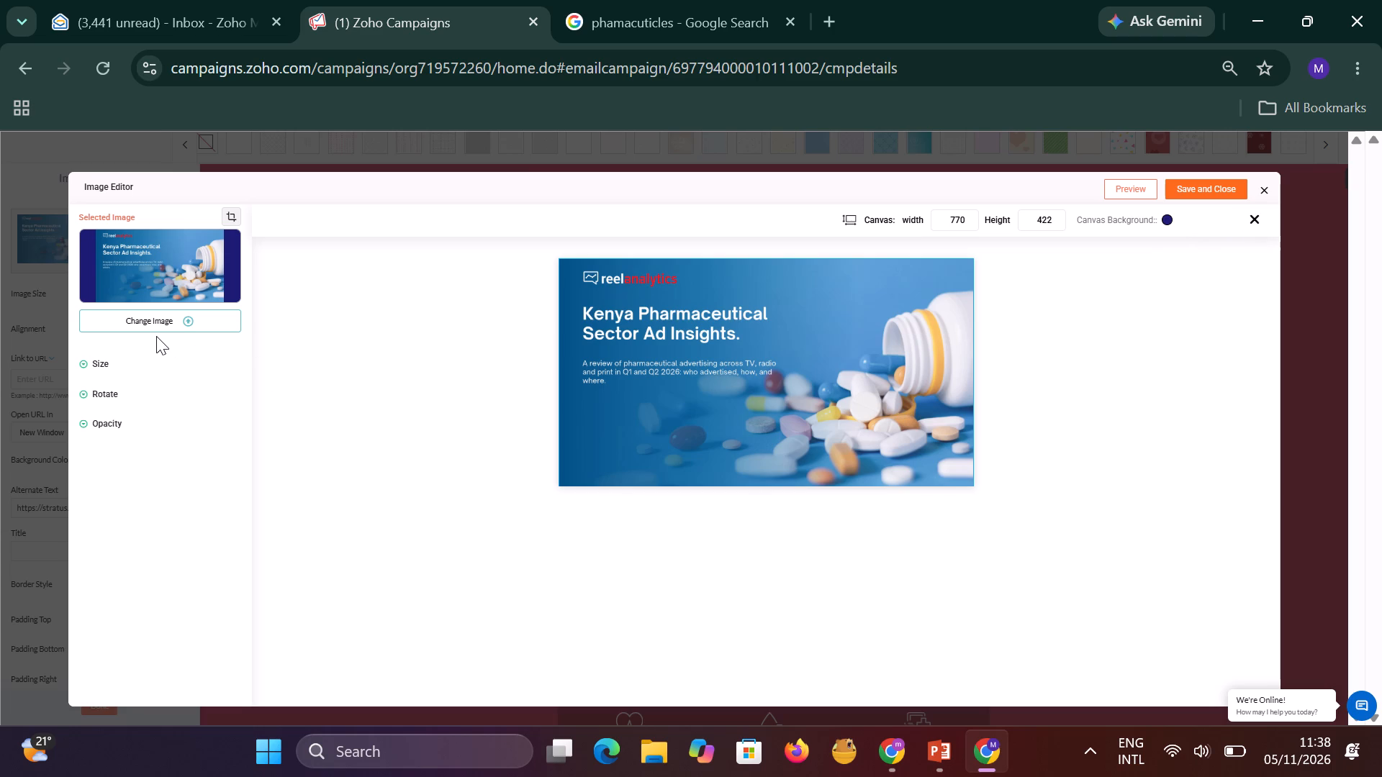
Adjust the cover image's size scale within its canvas, settling on 100%.
left_click(109, 367)
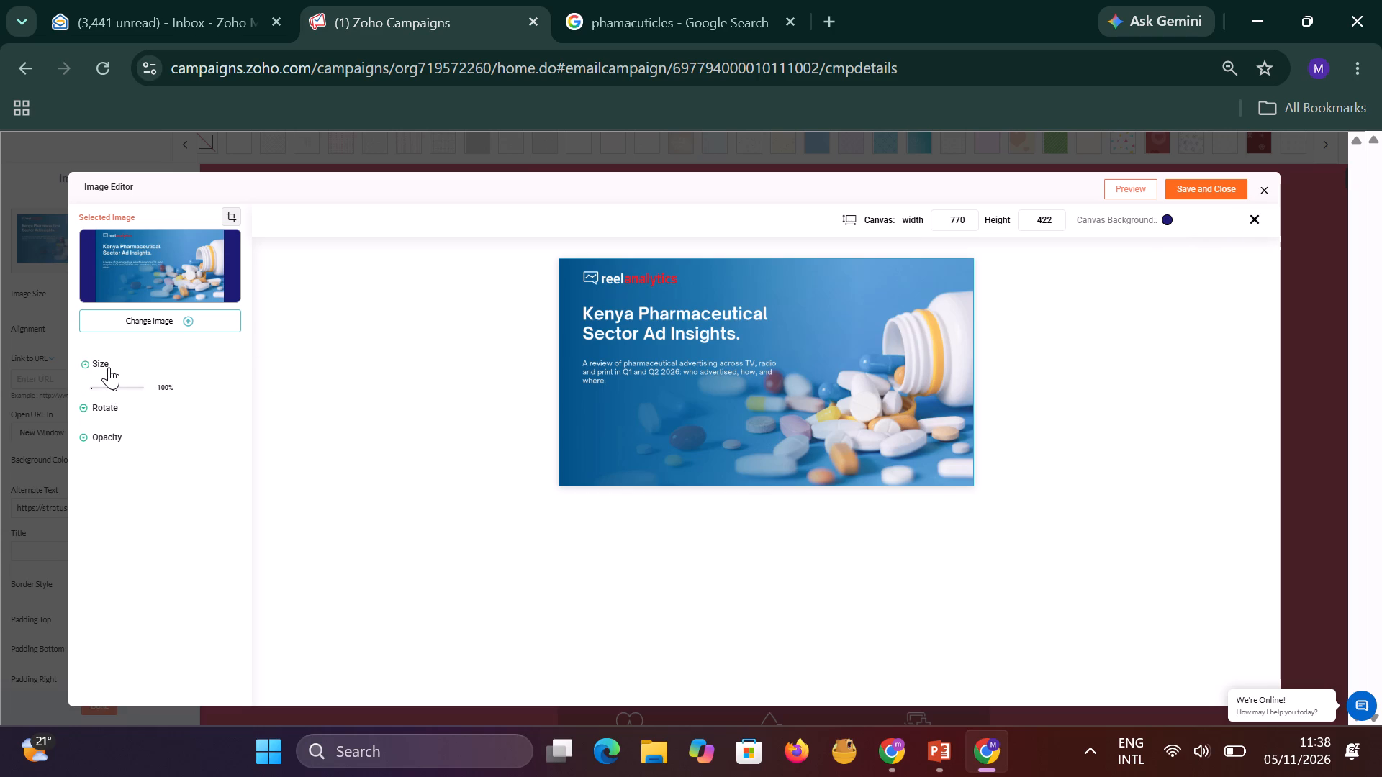
left_click(114, 391)
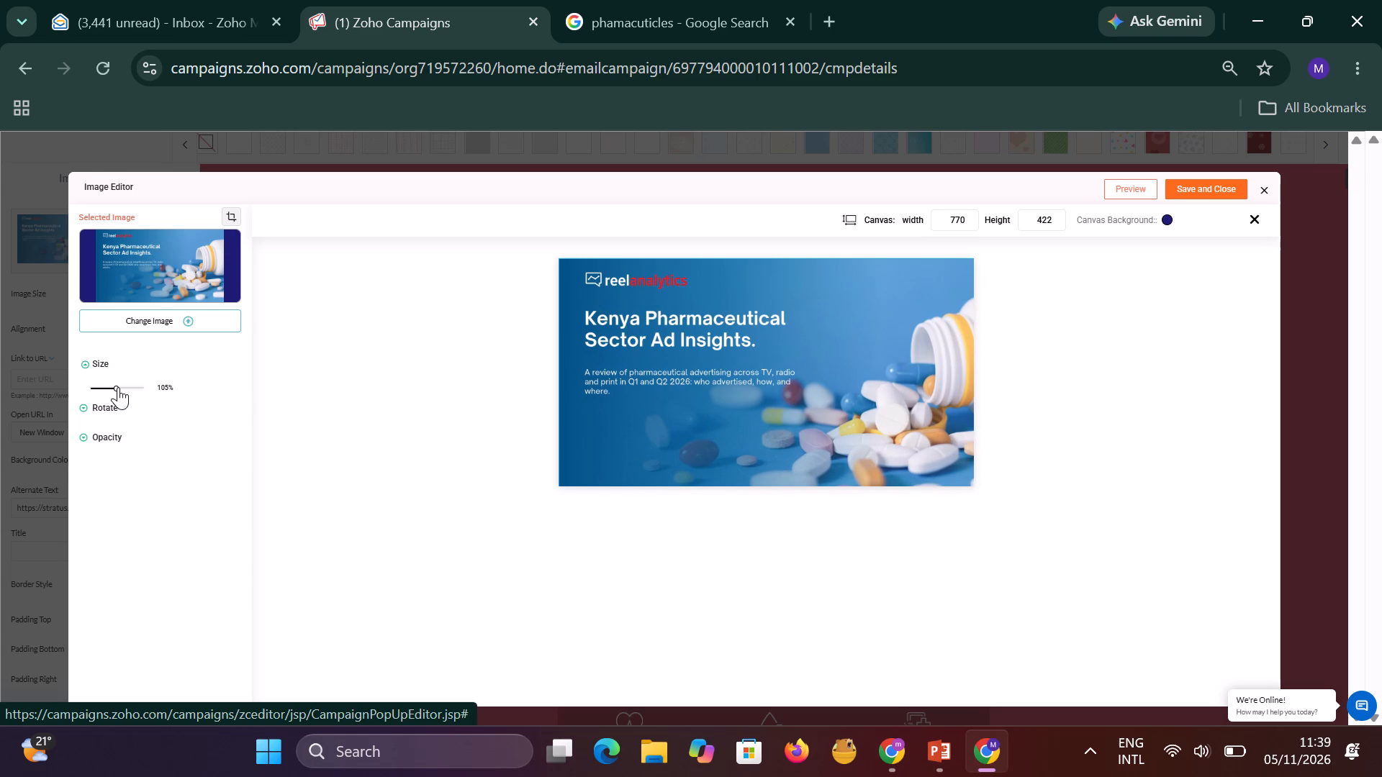
key("Left")
key("Left")
key("Left")
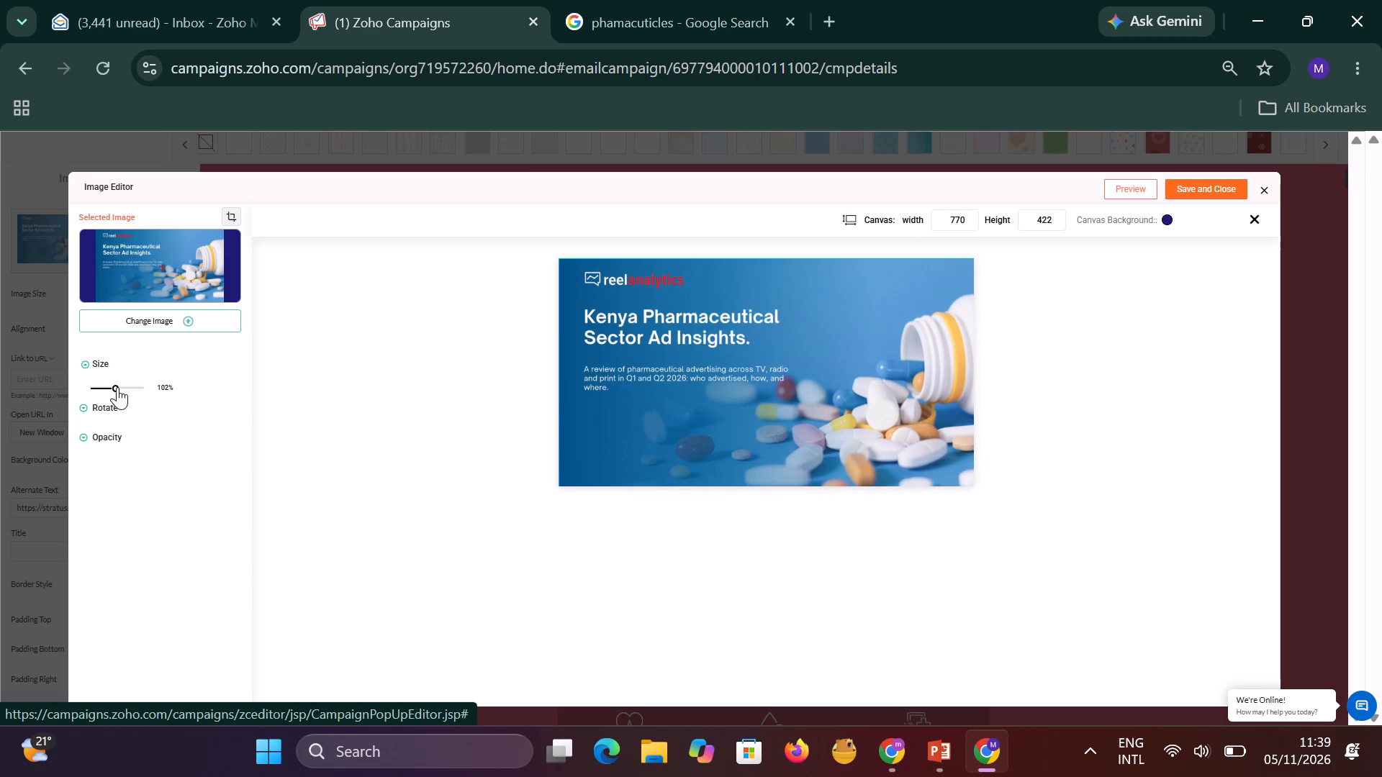
key("Left")
key("Left")
left_click(319, 395)
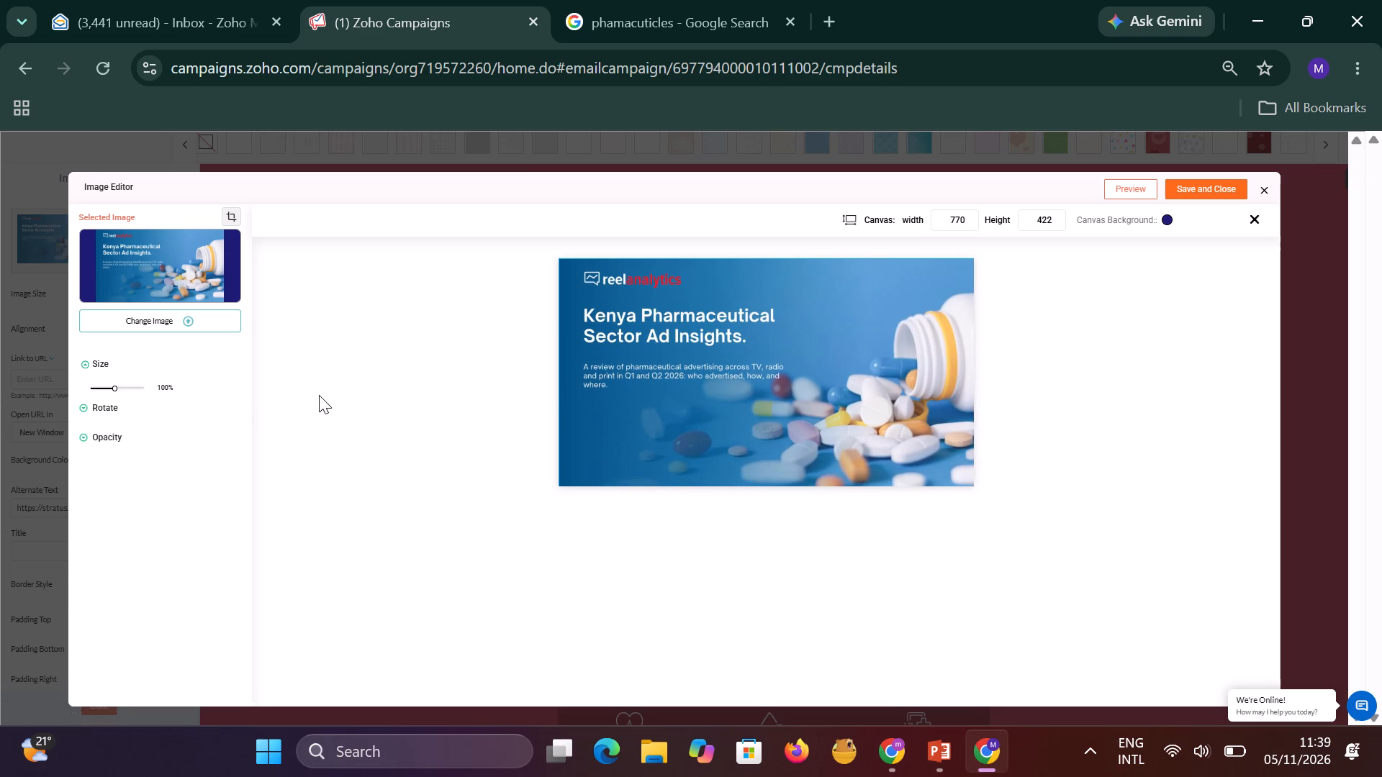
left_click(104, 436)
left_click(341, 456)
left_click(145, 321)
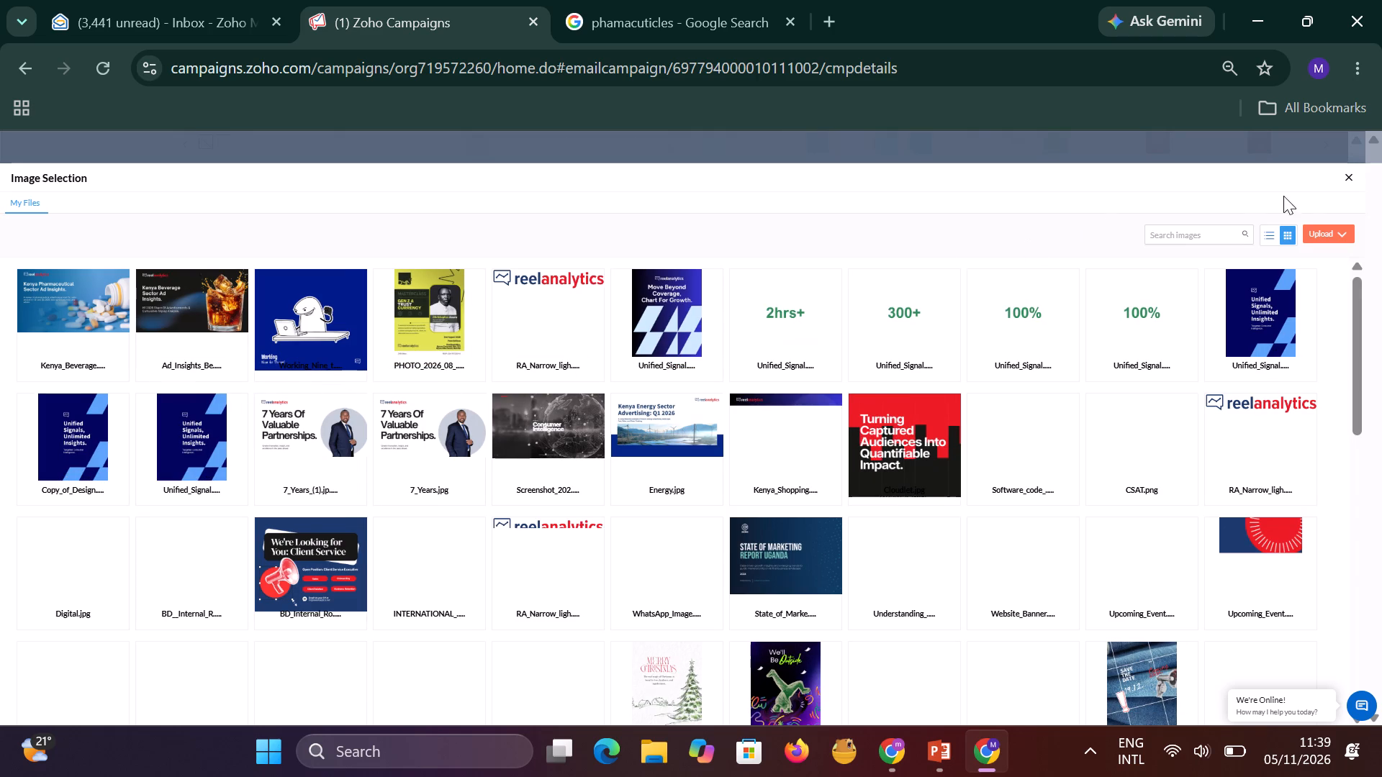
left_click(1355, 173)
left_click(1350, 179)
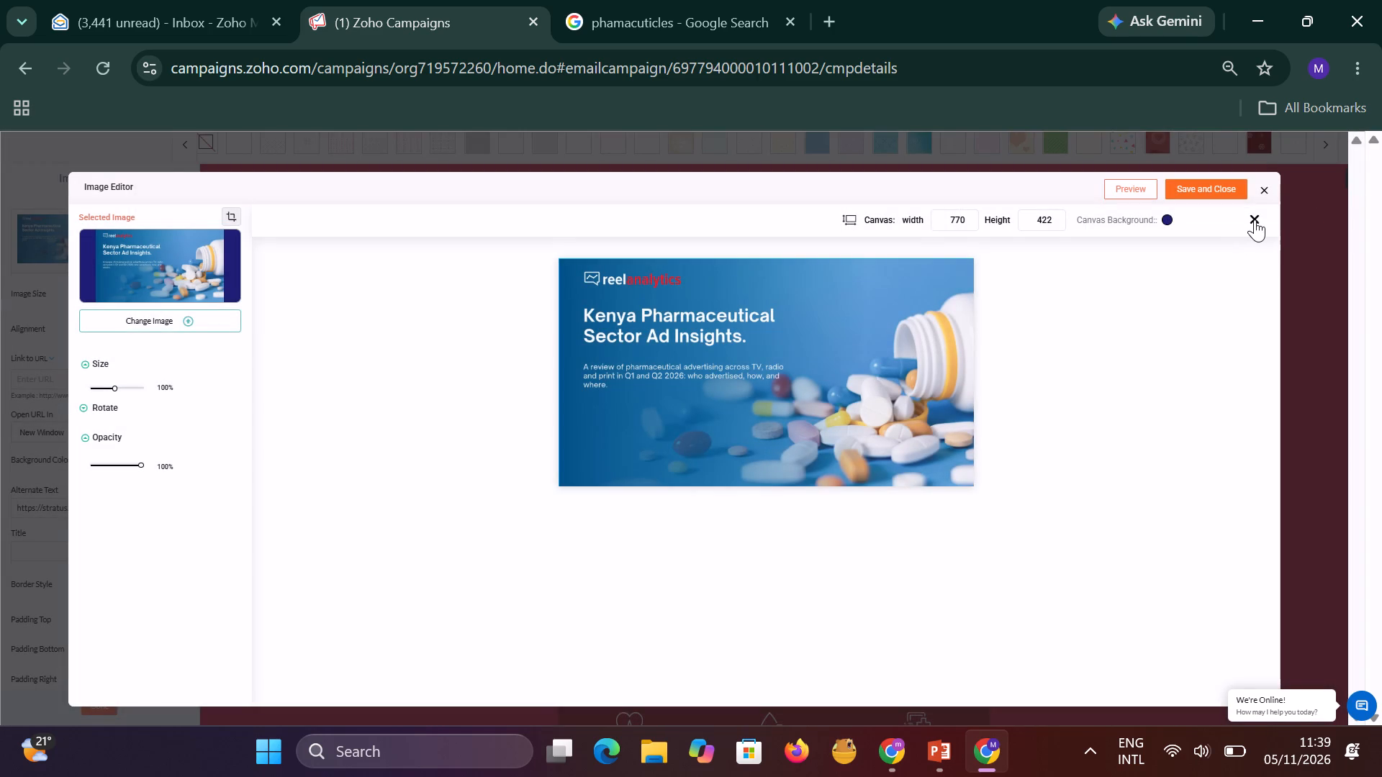
Leave the Image Editor without saving and return to the email layout with the cover image deselected.
left_click(1265, 187)
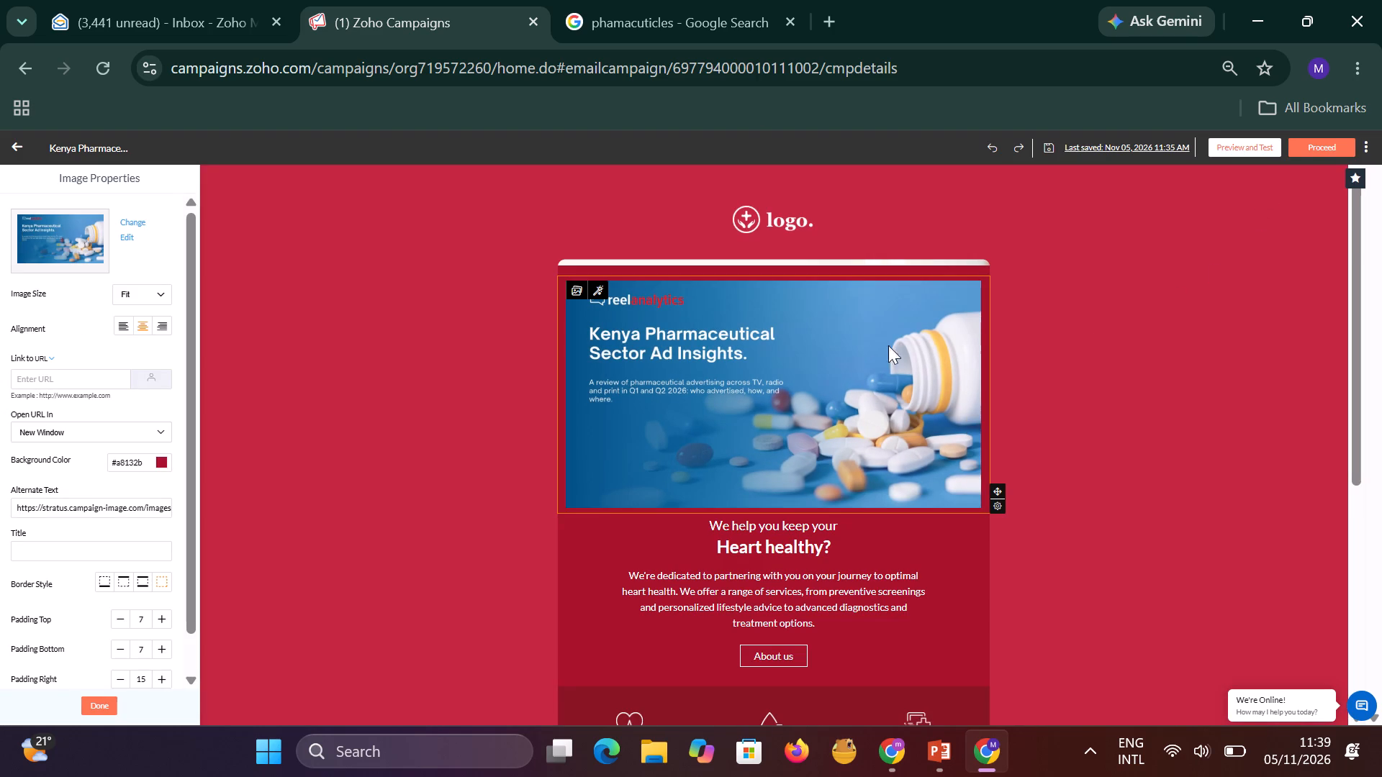
left_click(818, 348)
left_click(1044, 319)
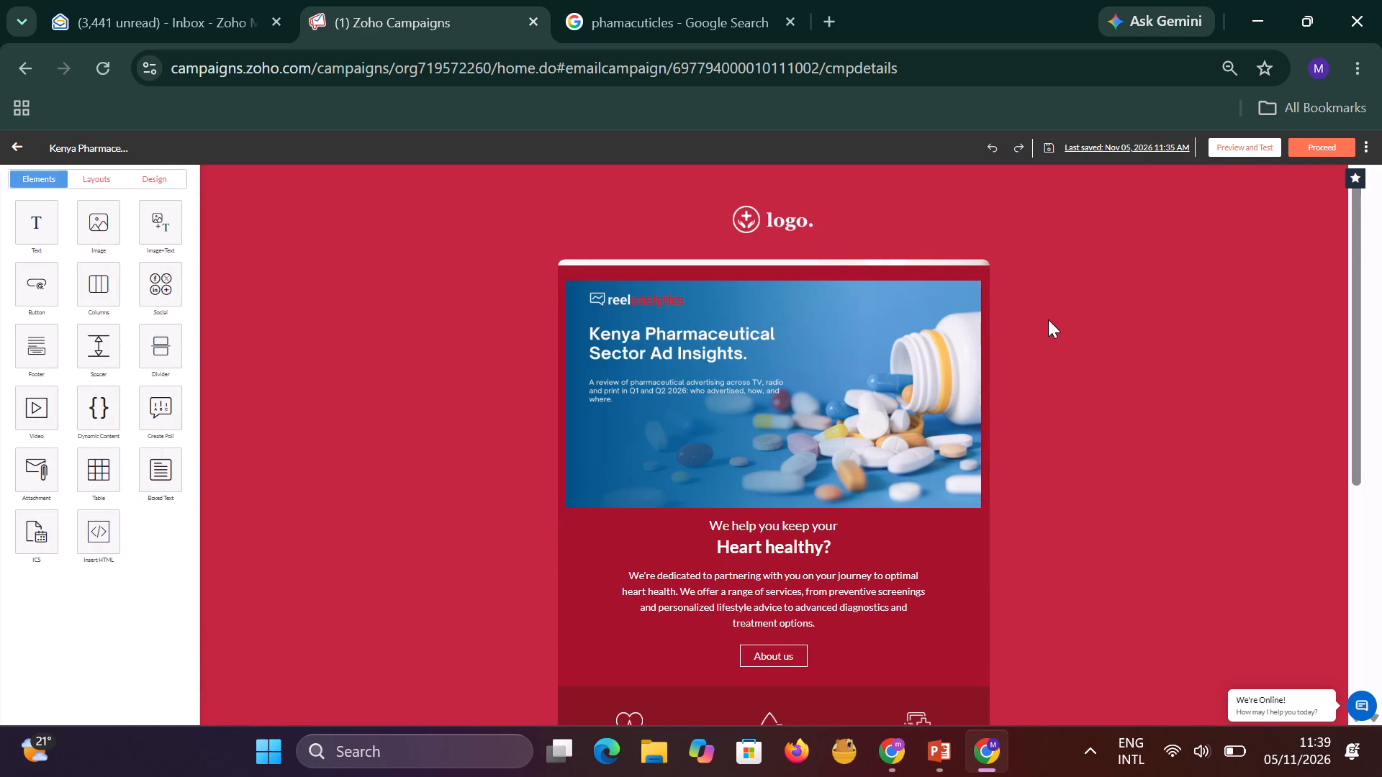
Copy "Panadol Extra Leads Pharmaceutical Advertising as Sponsorship Drives Airtime" from the Google Docs draft and paste it over "Heart healthy?" in the email.
double_click(767, 533)
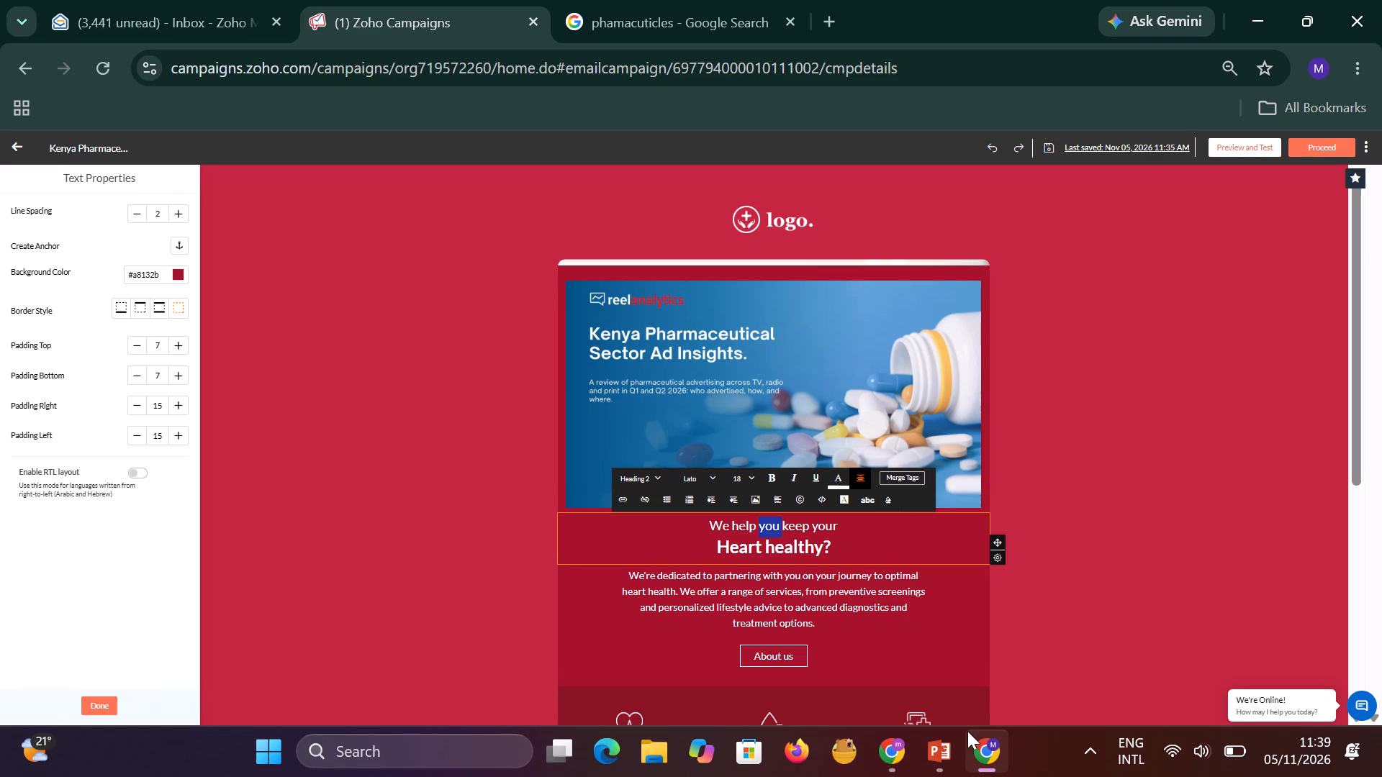
left_click(890, 762)
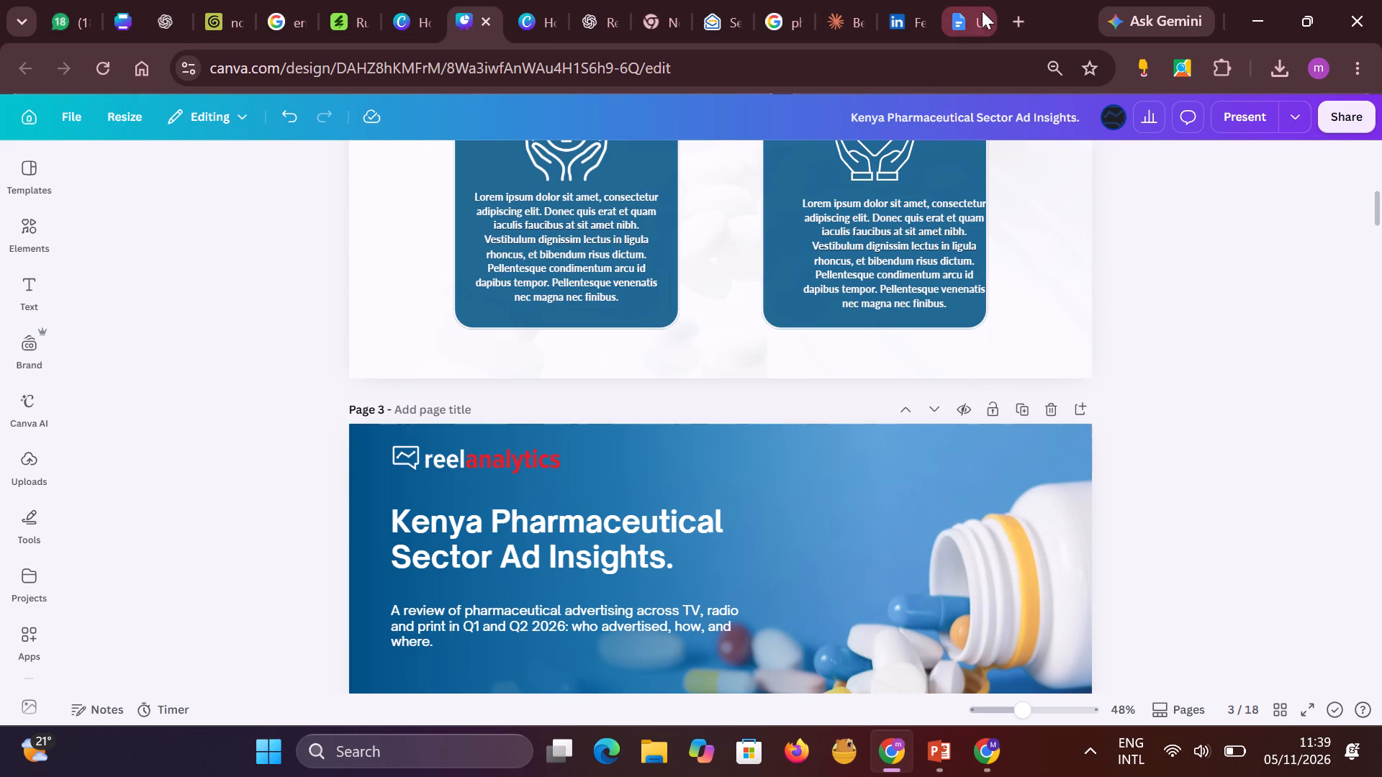
left_click(963, 22)
scroll(603, 510, "down", 9)
scroll(569, 505, "up", 20)
scroll(569, 505, "up", 2)
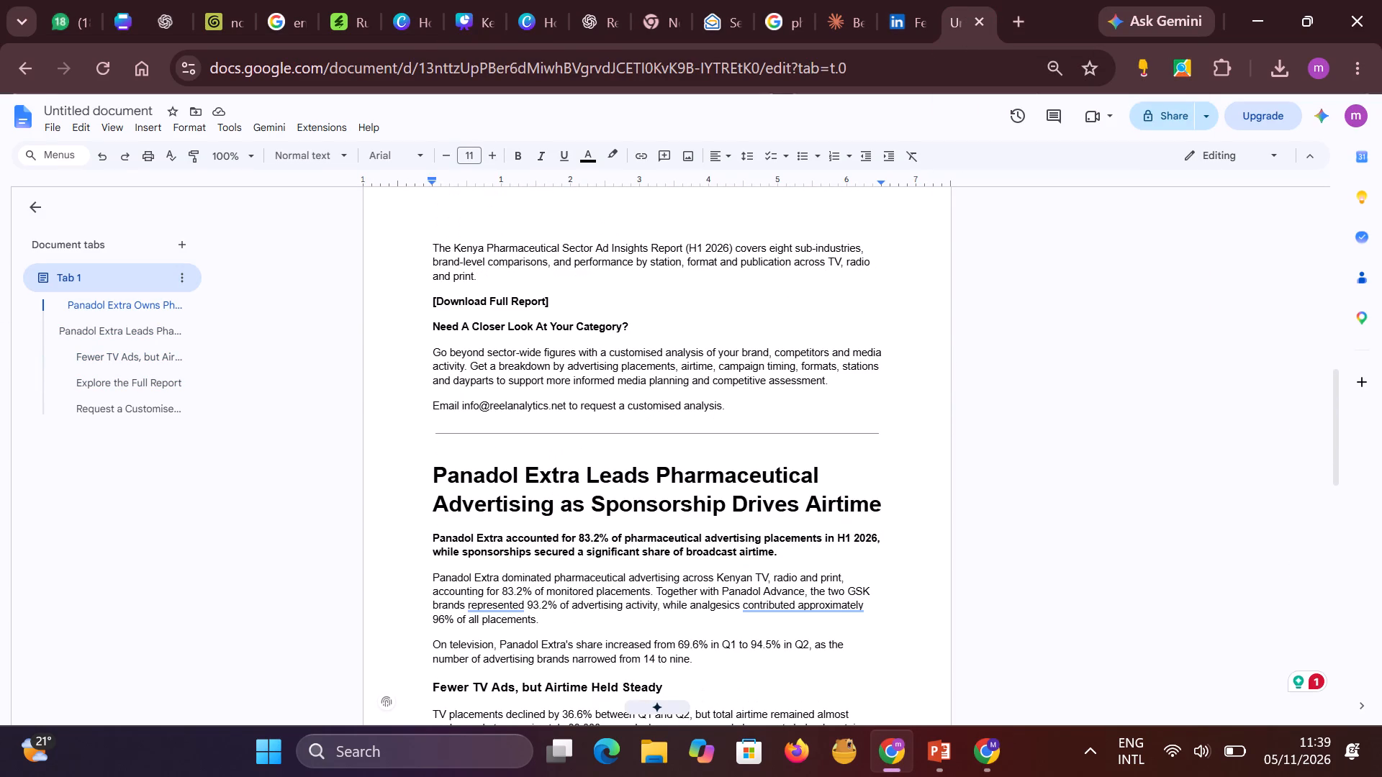
left_click_drag(431, 473, 888, 501)
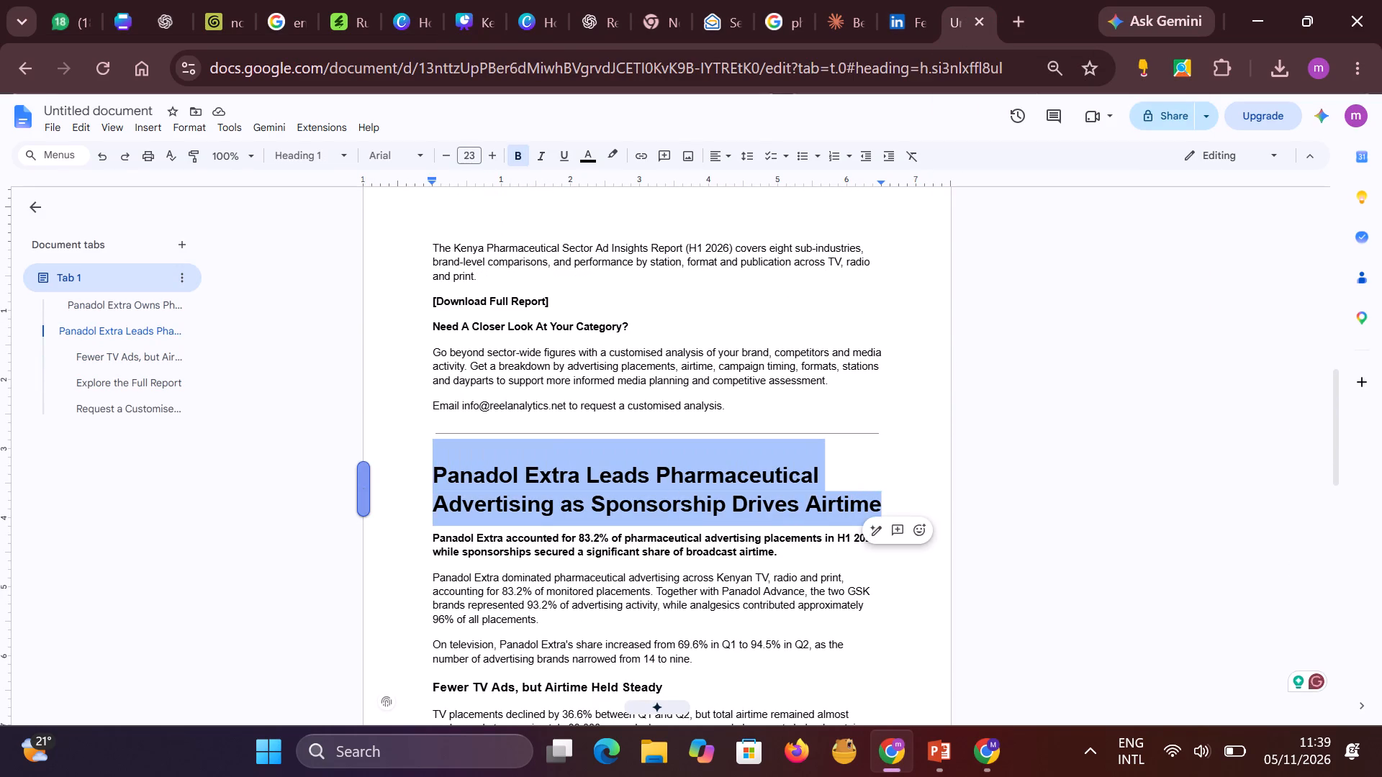
key("ctrl+c")
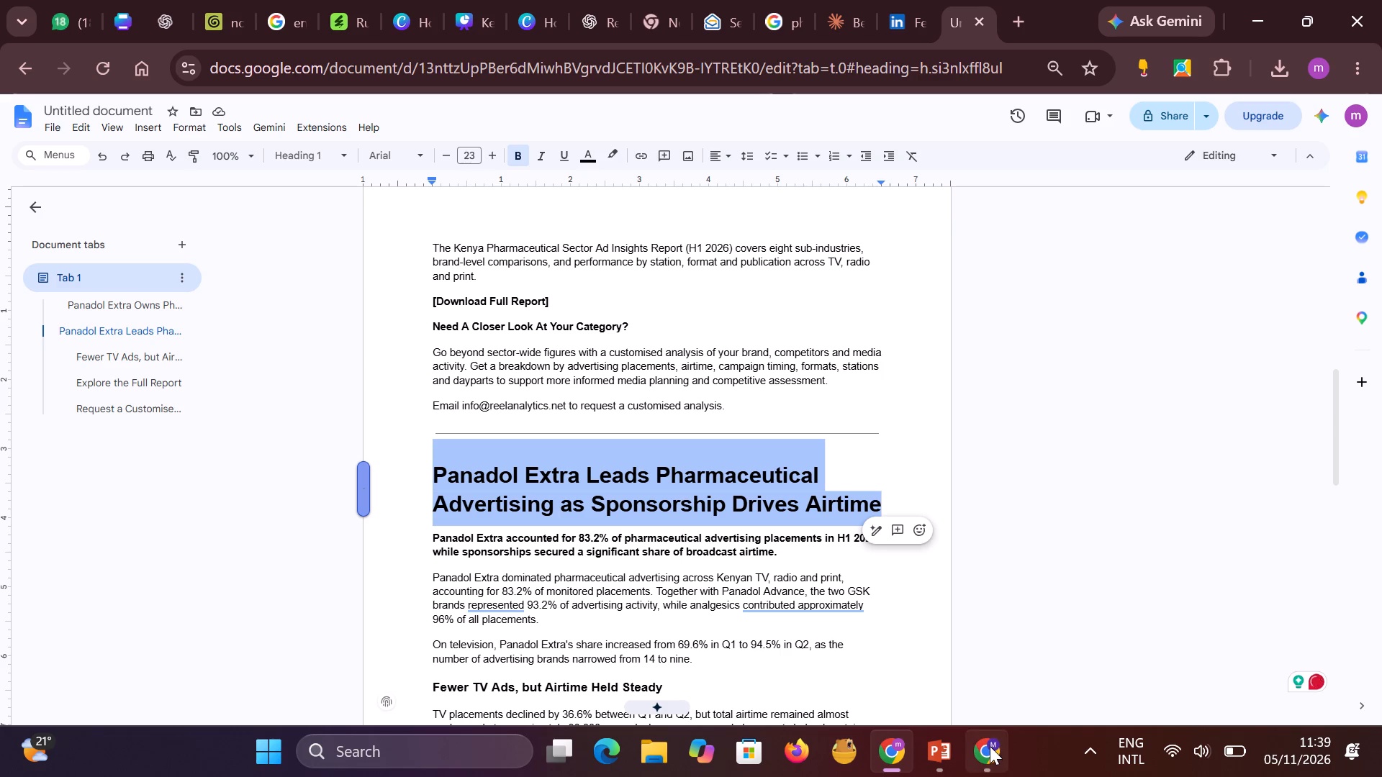
left_click(989, 748)
left_click(725, 548)
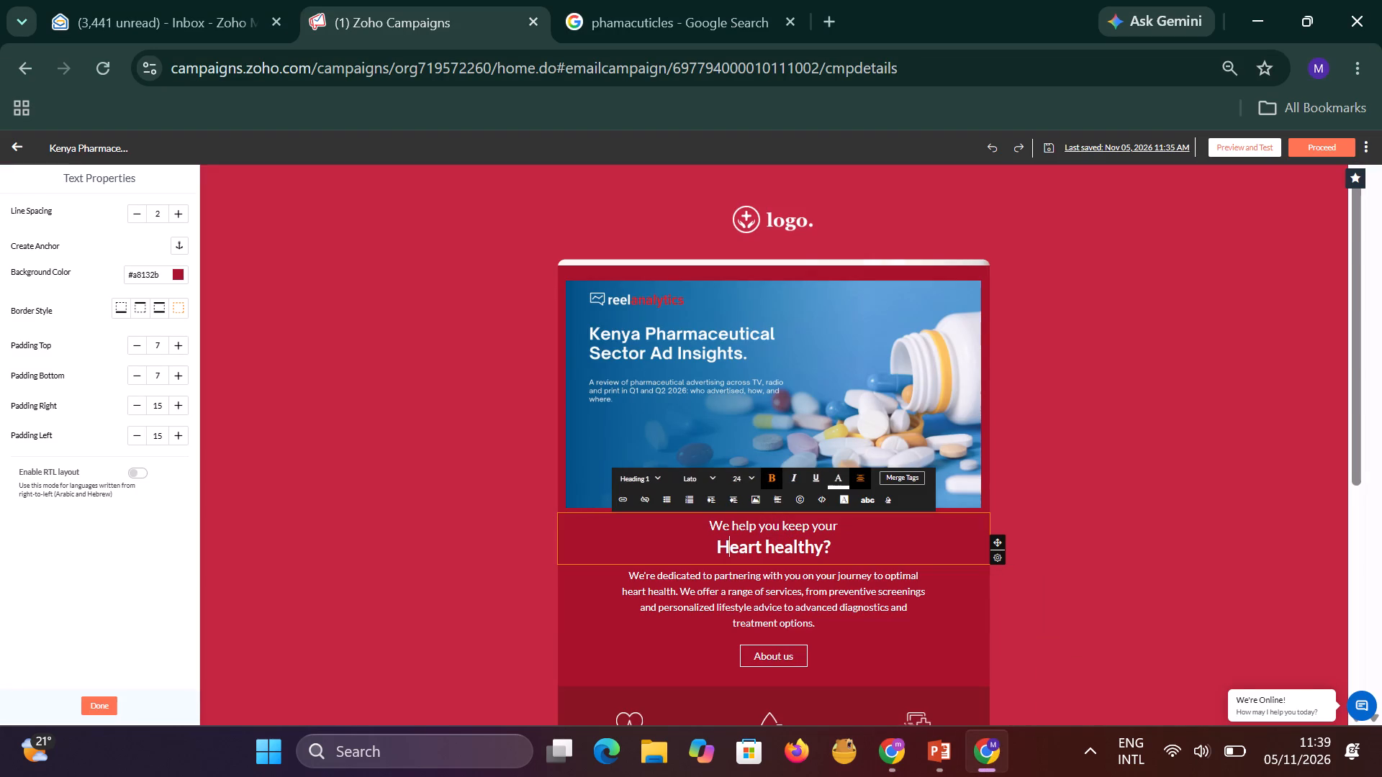
left_click_drag(717, 548, 816, 550)
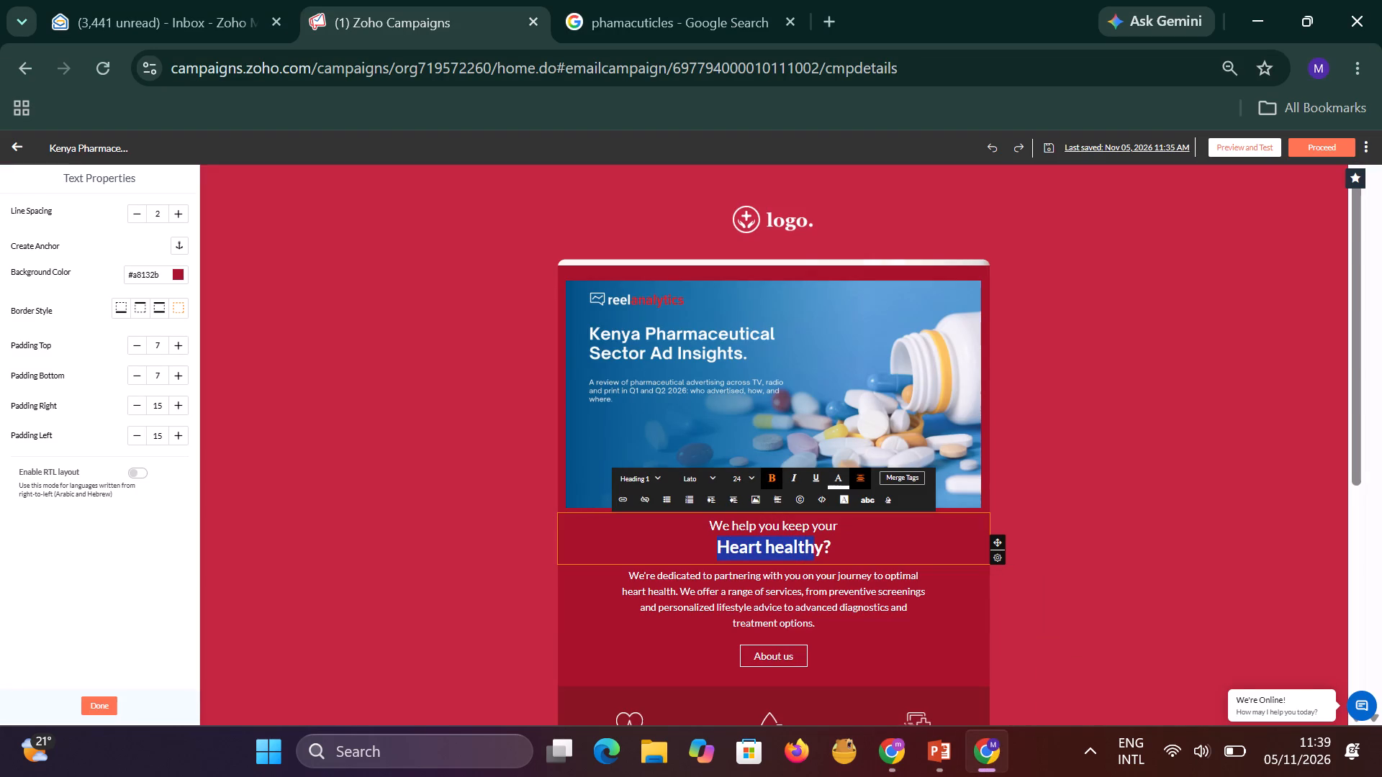
left_click_drag(816, 550, 830, 550)
key("ctrl+v")
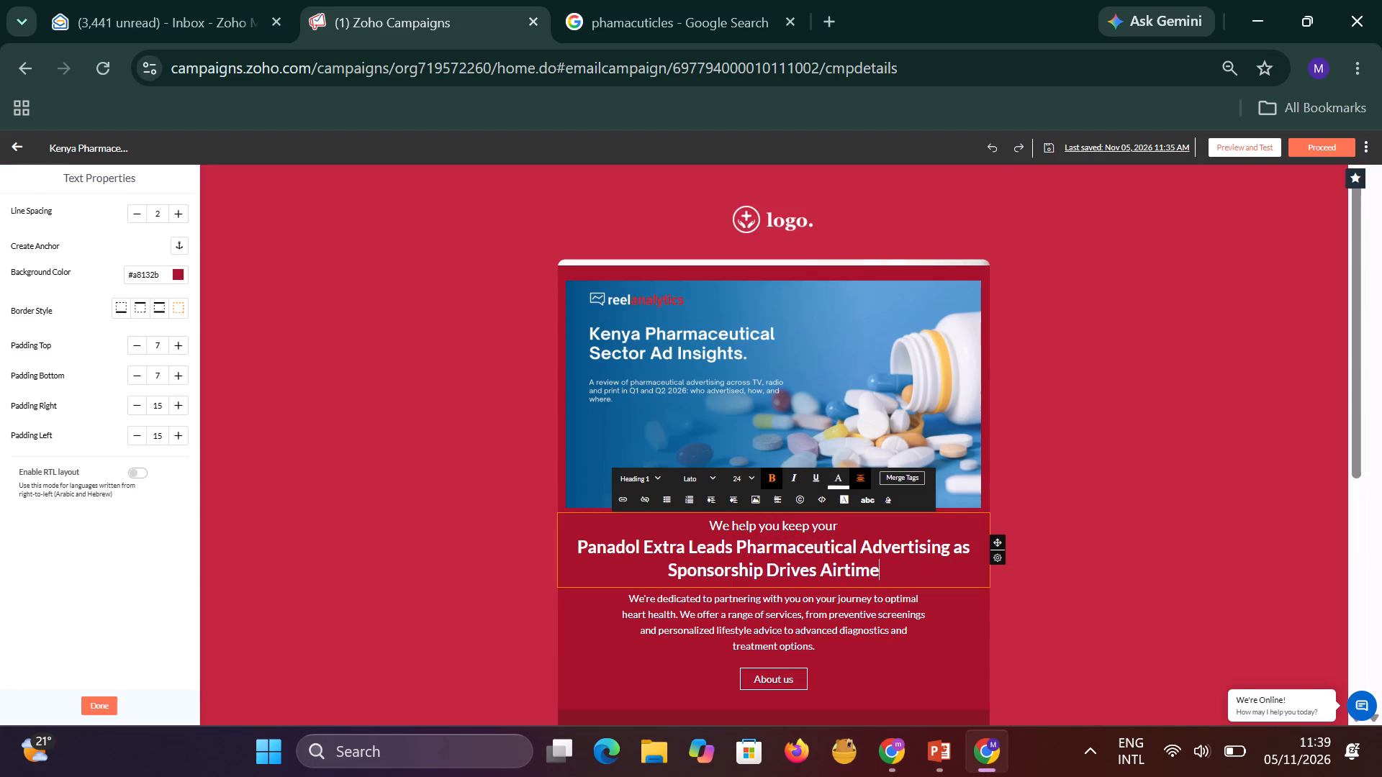
Delete the line "We help you keep your" and the blank line it leaves above the pasted headline.
left_click_drag(837, 527, 702, 527)
key("BackSpace")
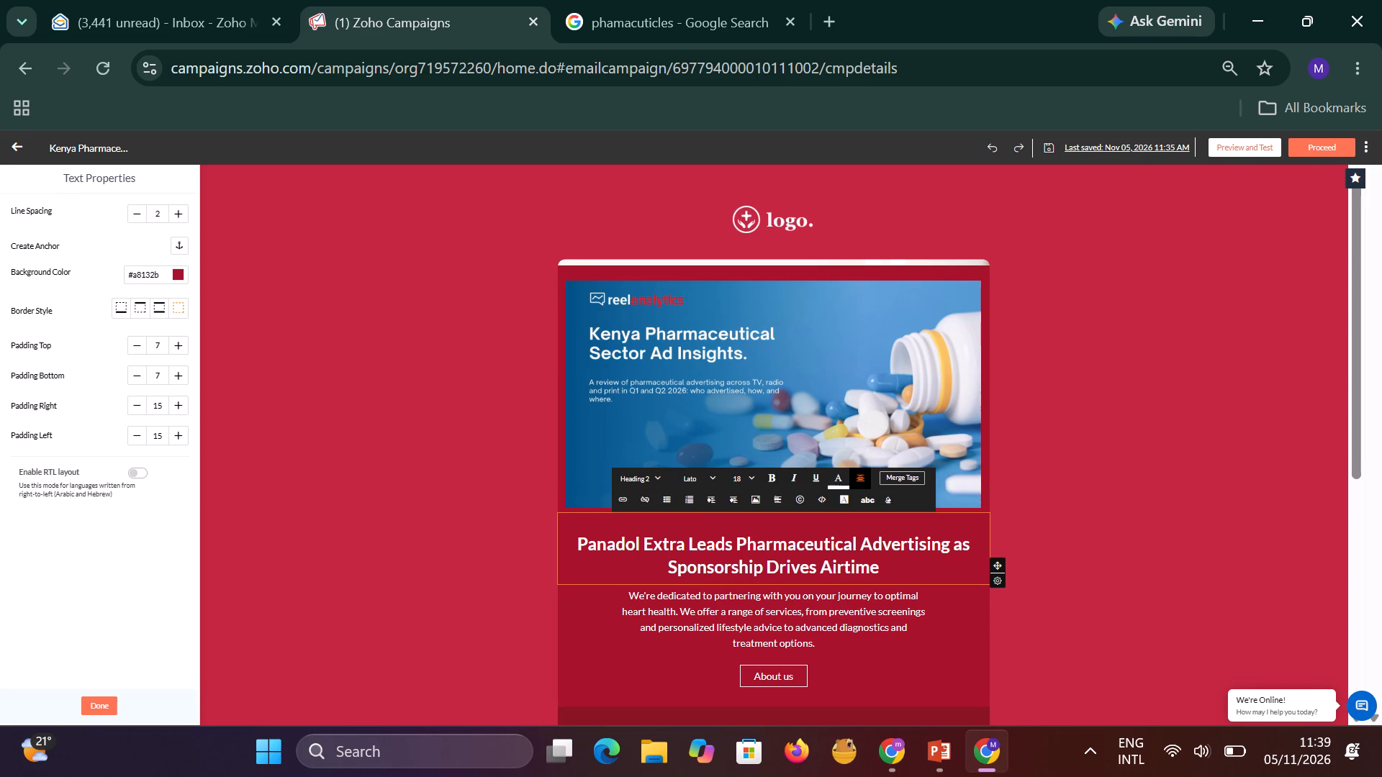
key("BackSpace")
key("BackSpace")
key("BackSpace")
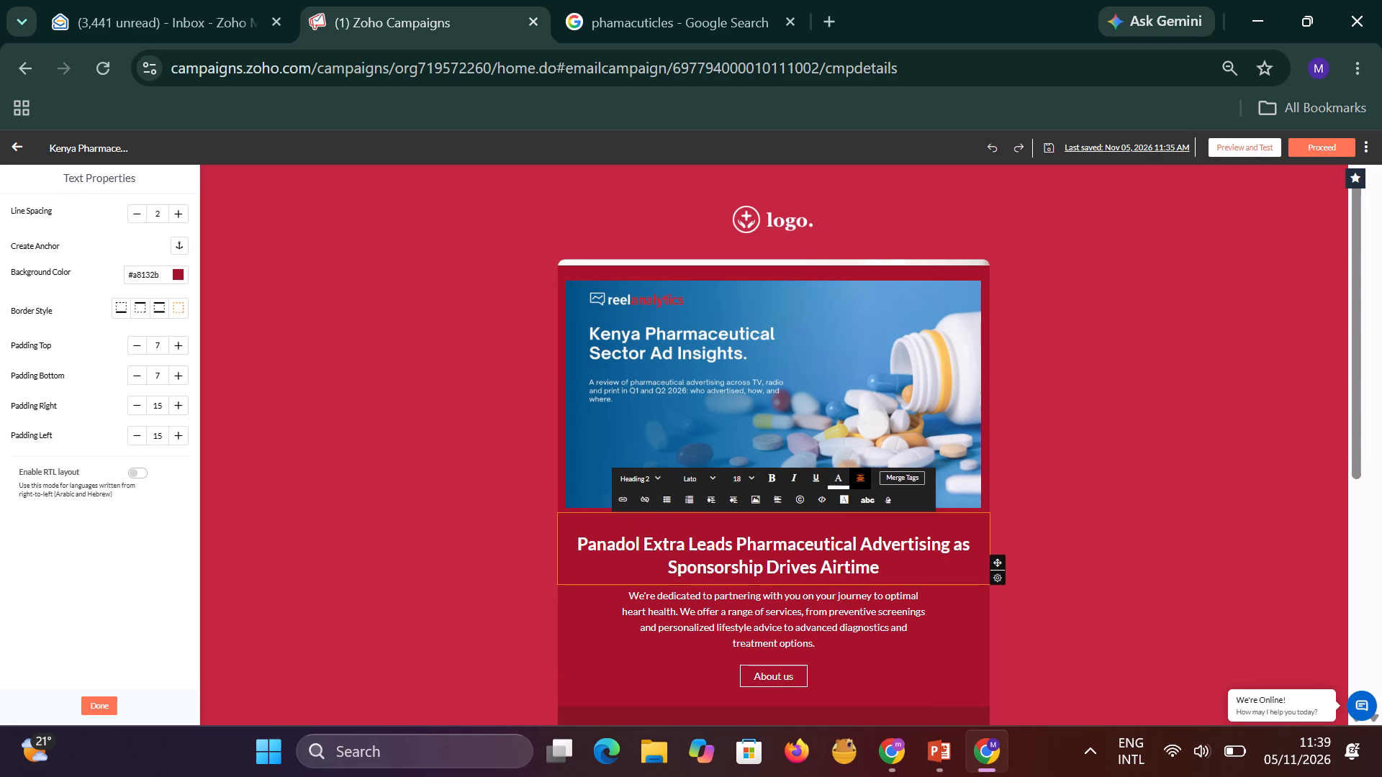
left_click(579, 539)
key("BackSpace")
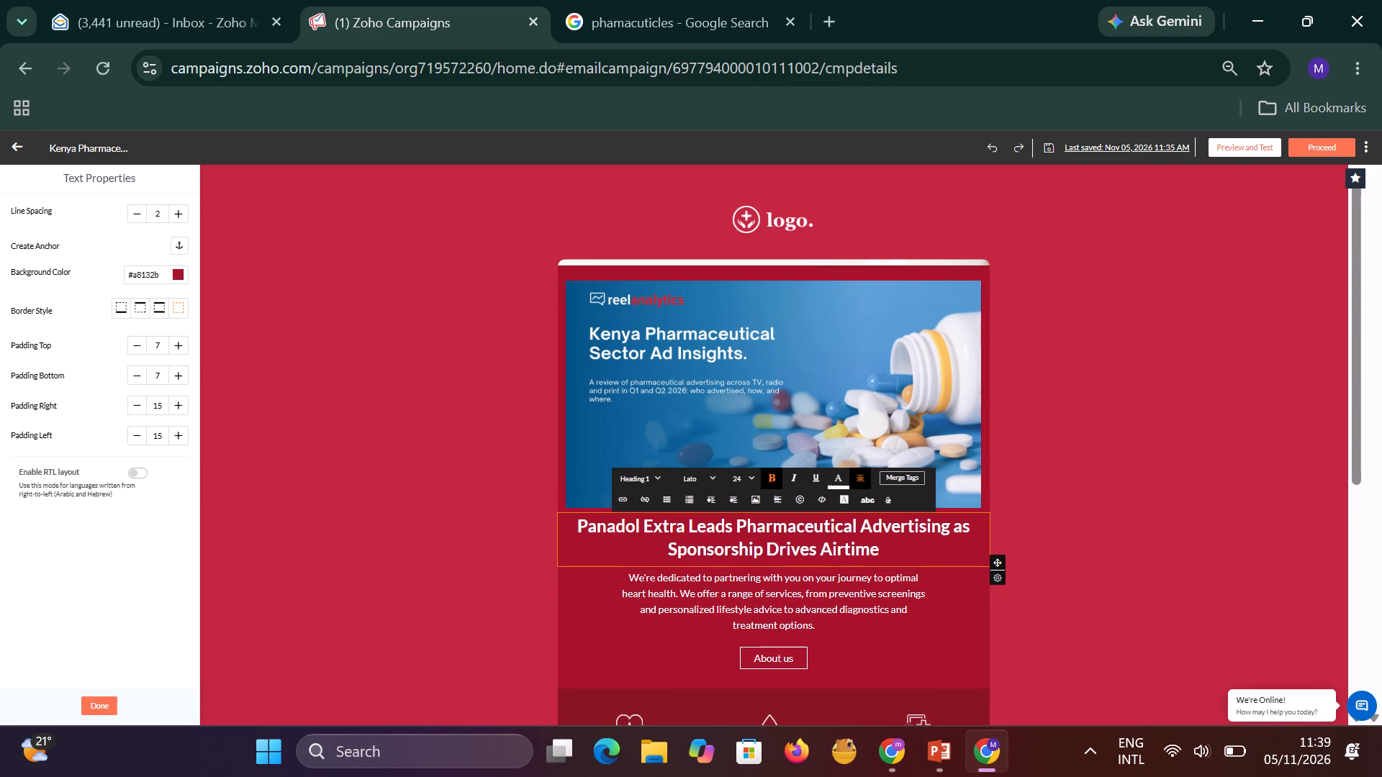
Capitalise "as" to "As" in the email headline.
left_click(1070, 502)
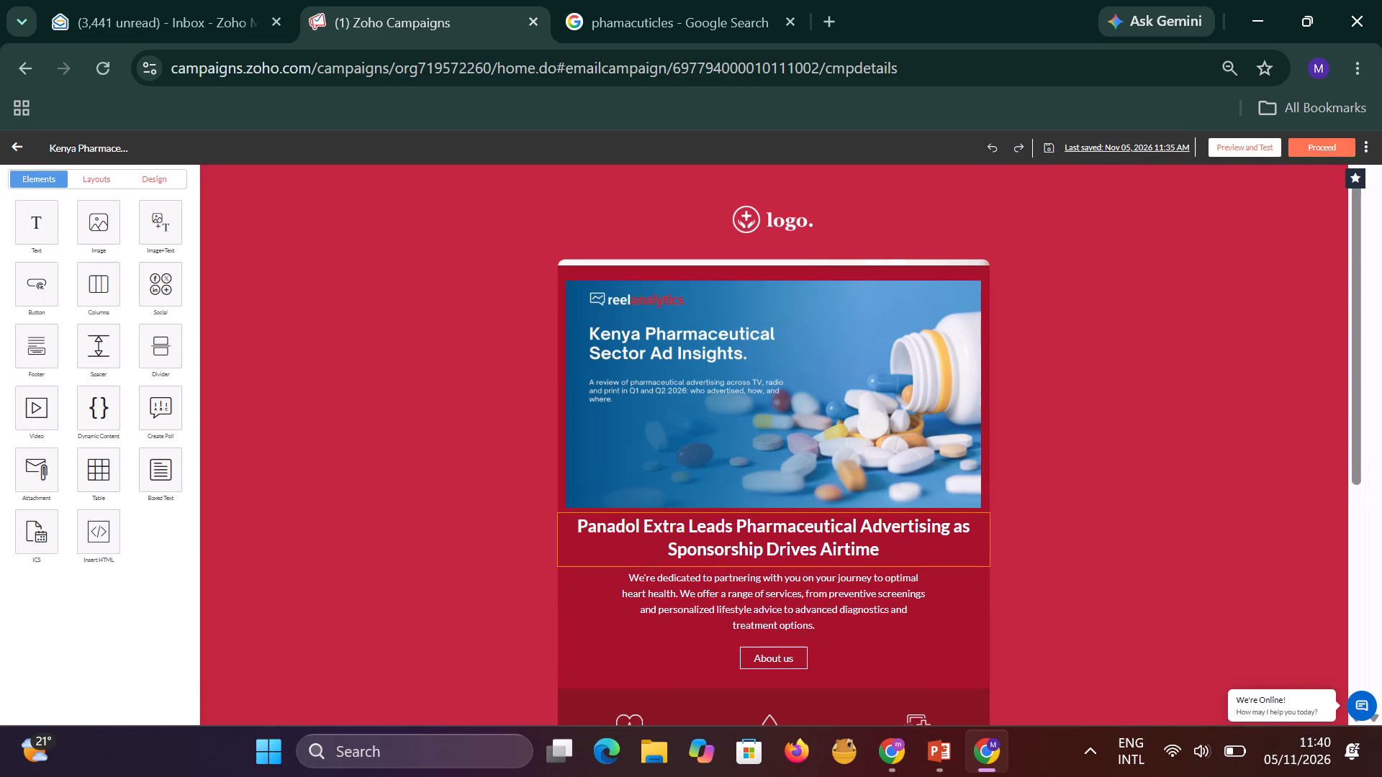
left_click(963, 530)
key("BackSpace")
key("shift+a")
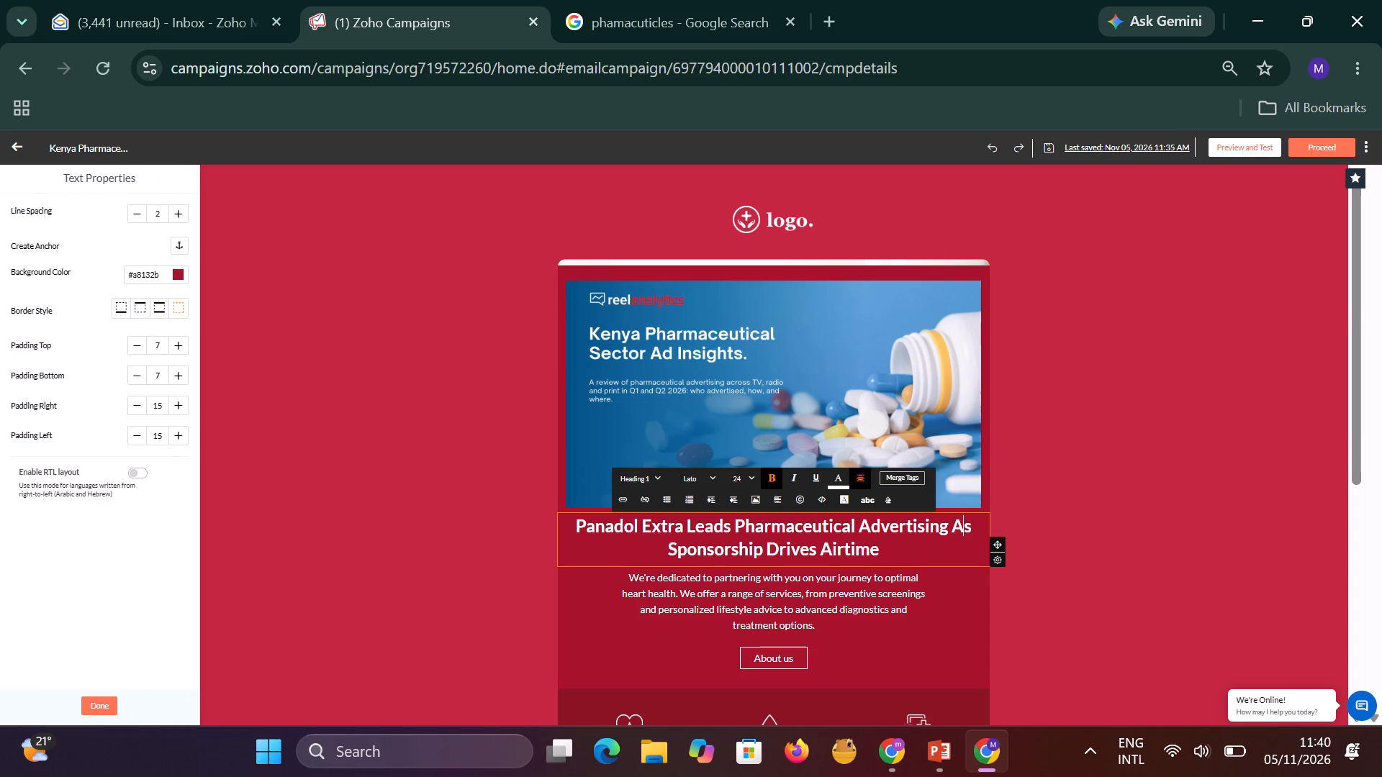
left_click(913, 547)
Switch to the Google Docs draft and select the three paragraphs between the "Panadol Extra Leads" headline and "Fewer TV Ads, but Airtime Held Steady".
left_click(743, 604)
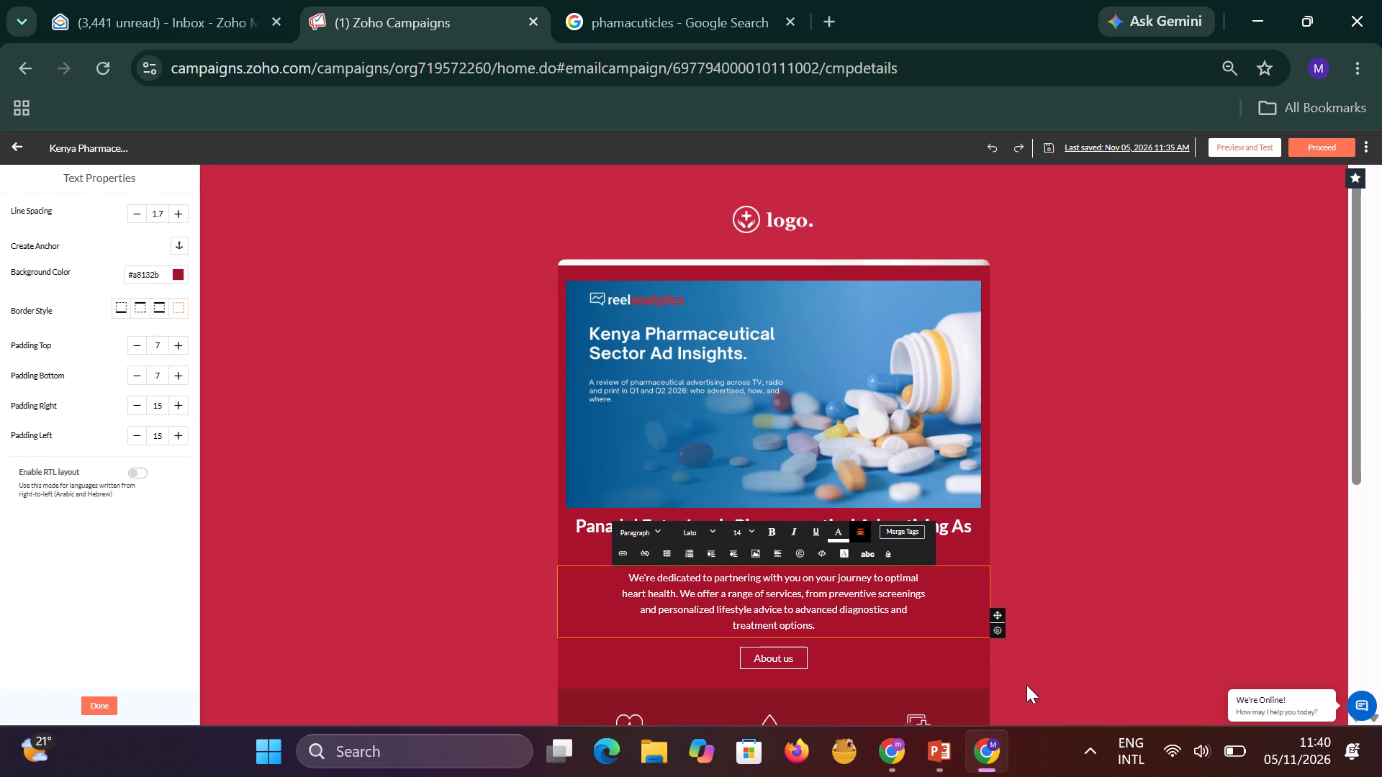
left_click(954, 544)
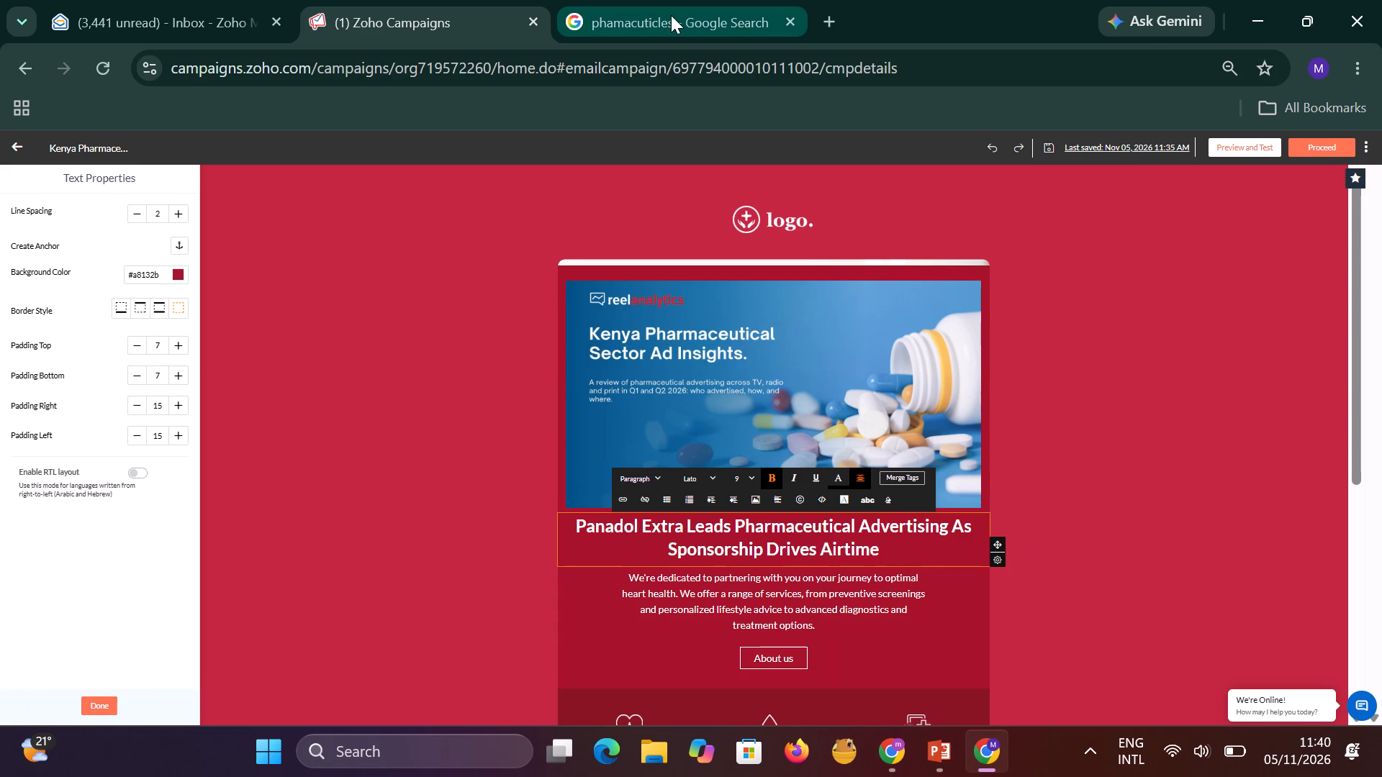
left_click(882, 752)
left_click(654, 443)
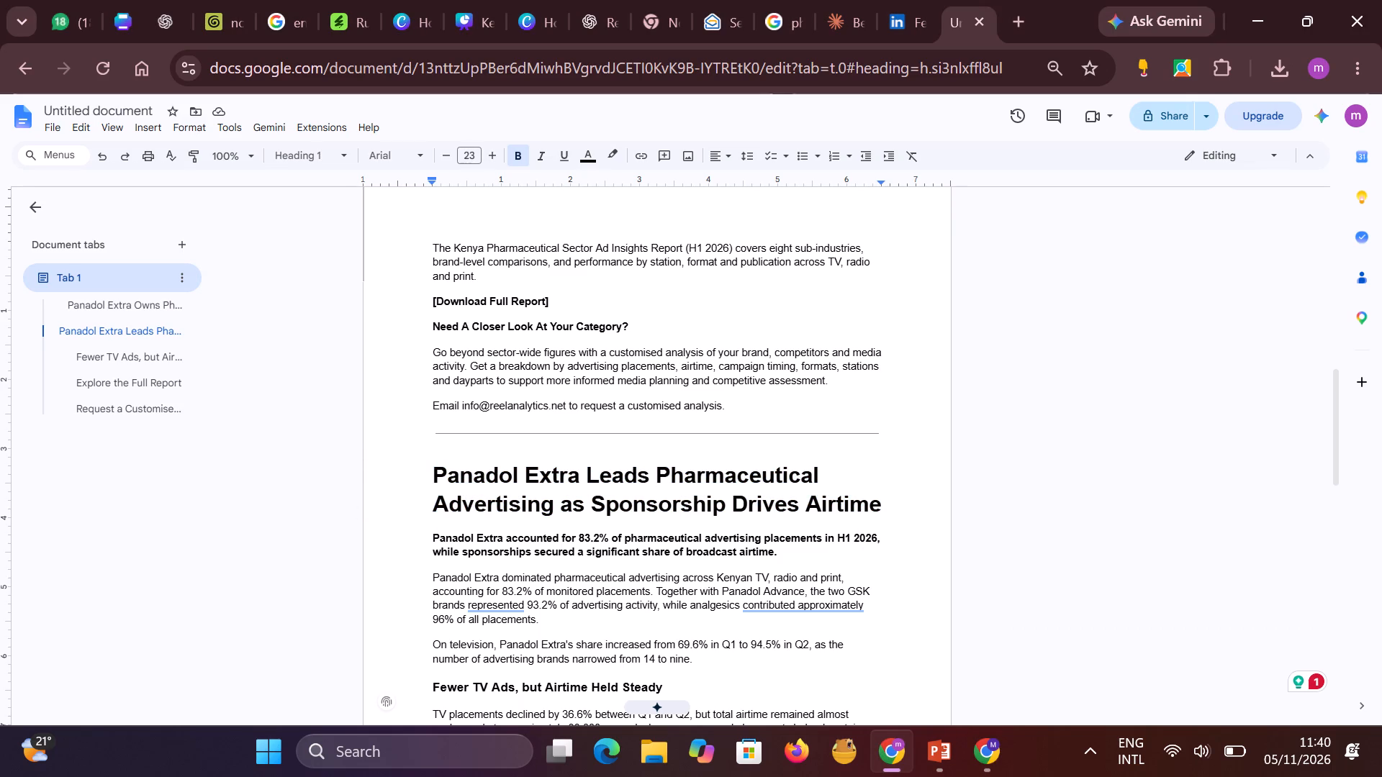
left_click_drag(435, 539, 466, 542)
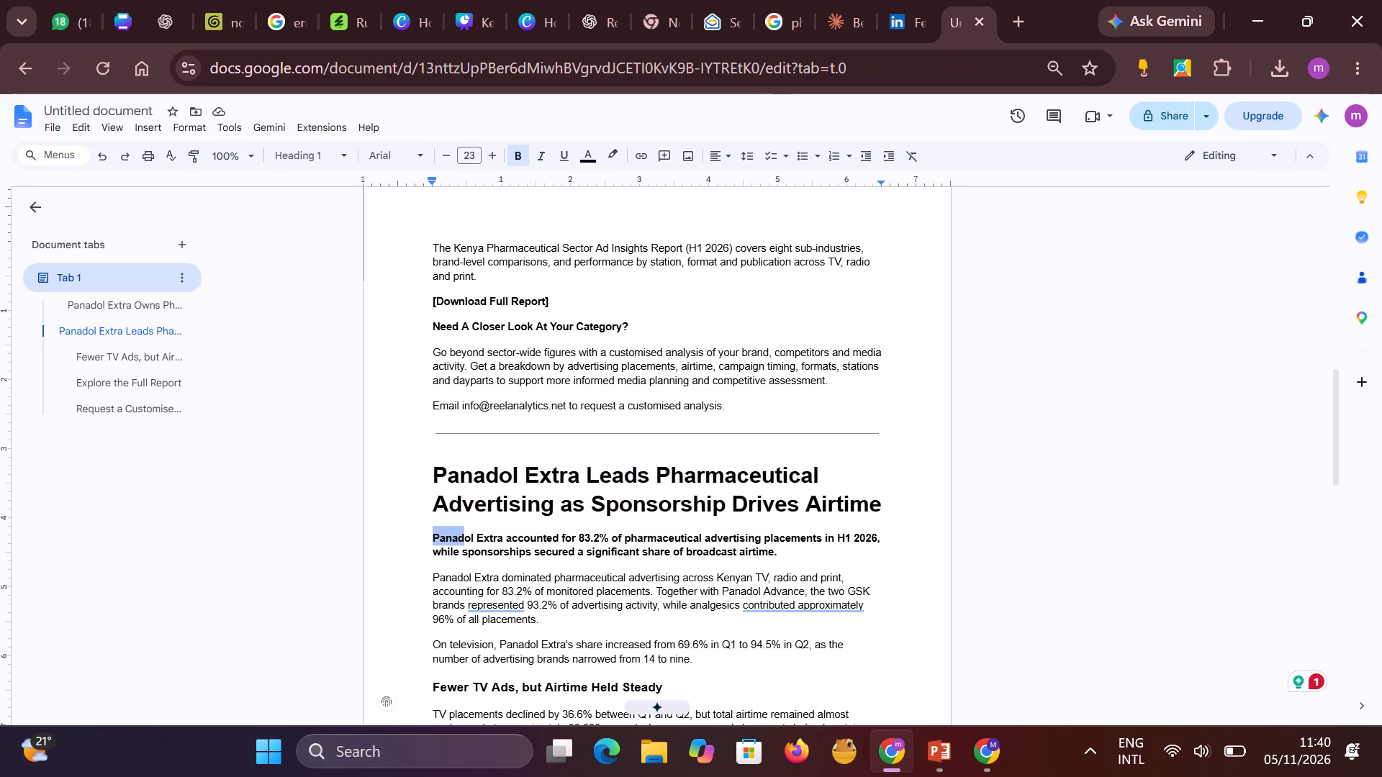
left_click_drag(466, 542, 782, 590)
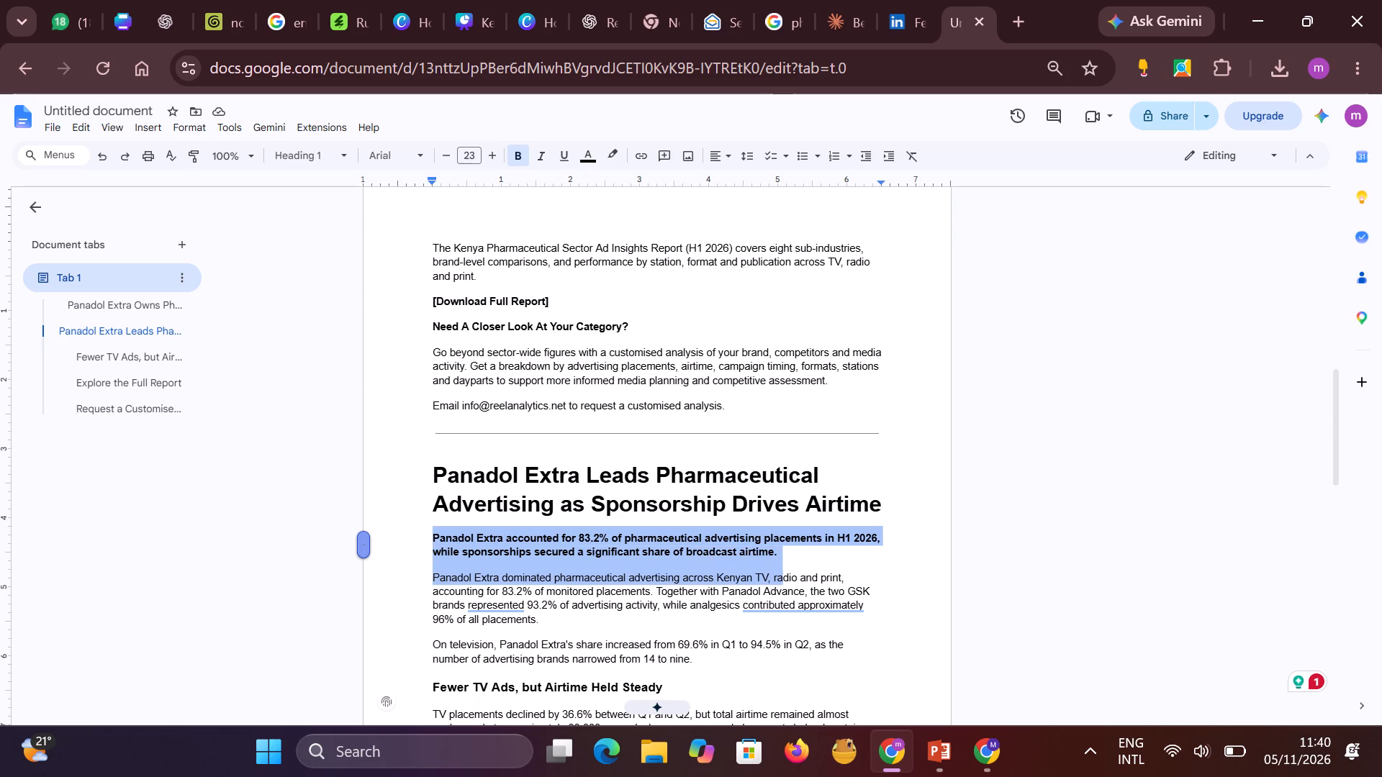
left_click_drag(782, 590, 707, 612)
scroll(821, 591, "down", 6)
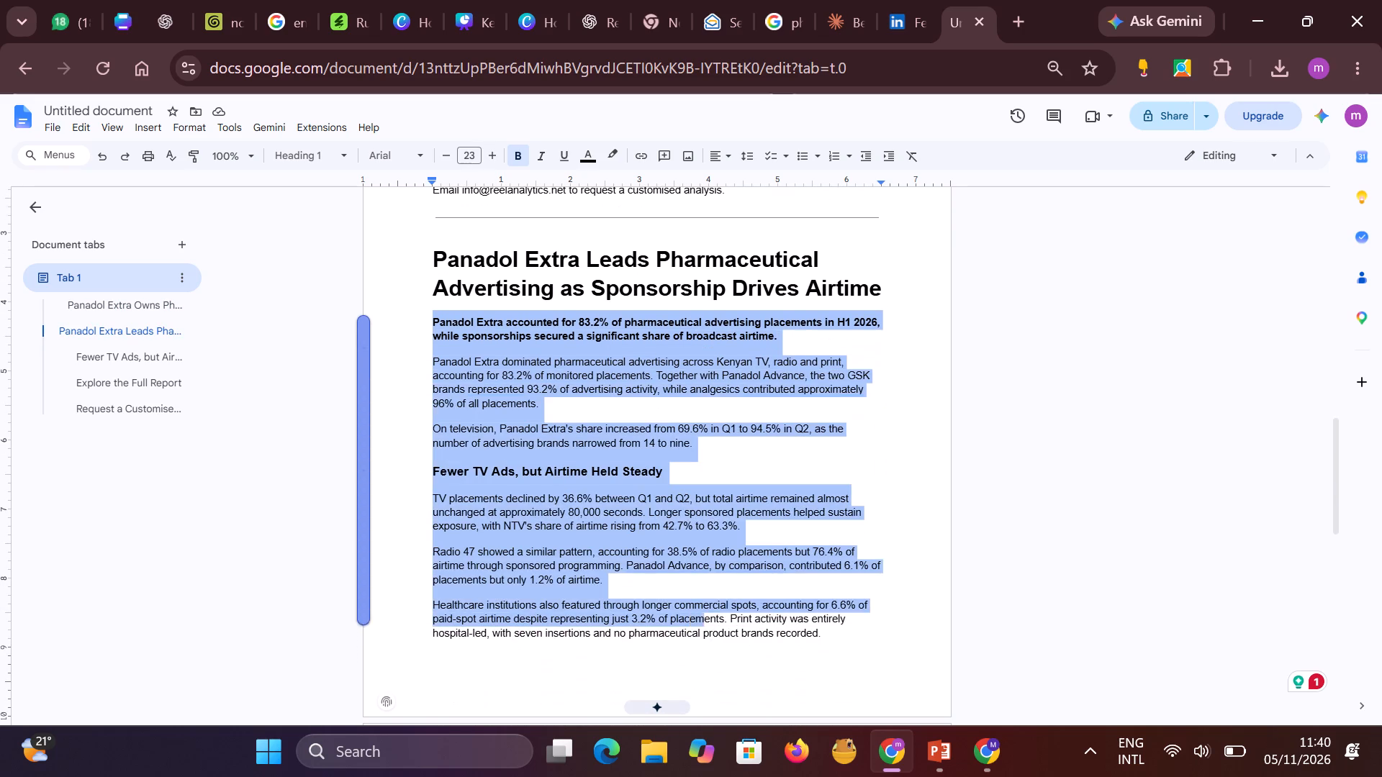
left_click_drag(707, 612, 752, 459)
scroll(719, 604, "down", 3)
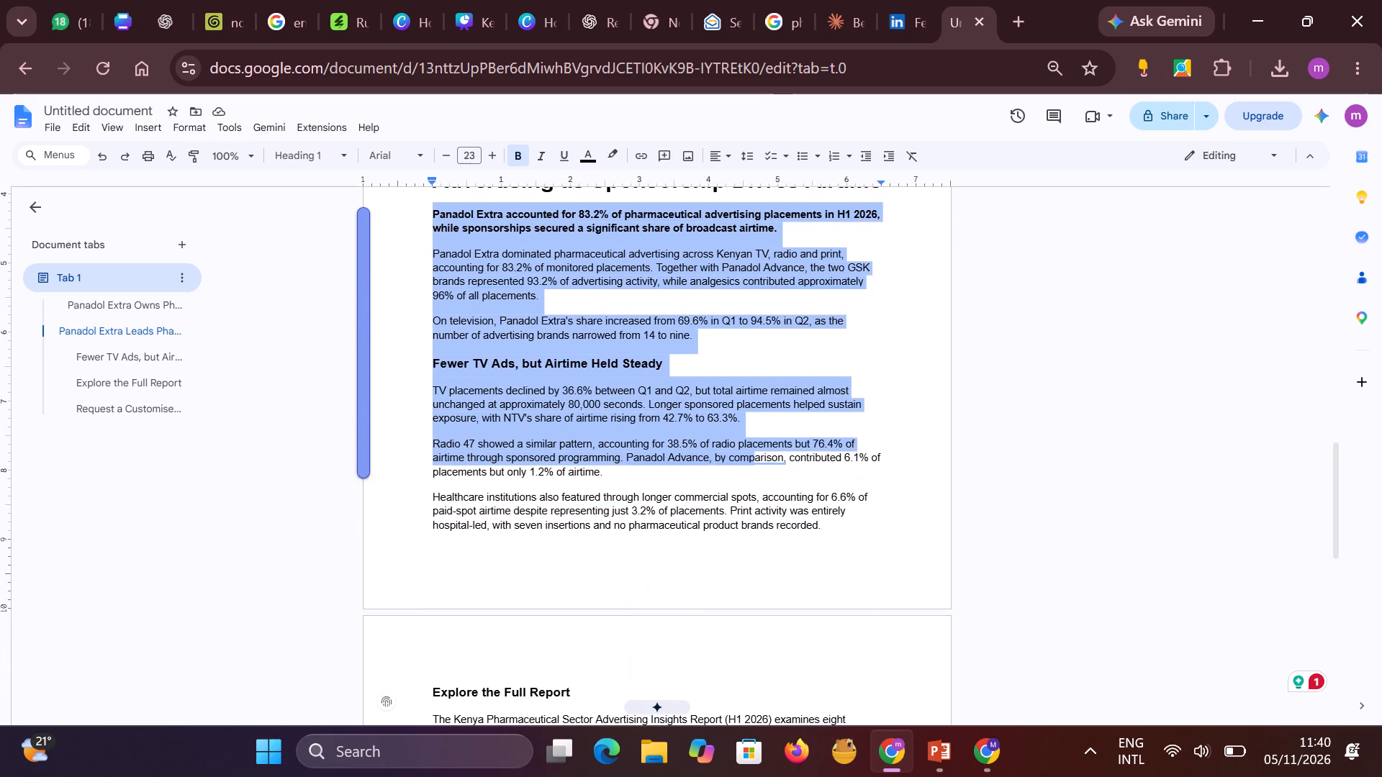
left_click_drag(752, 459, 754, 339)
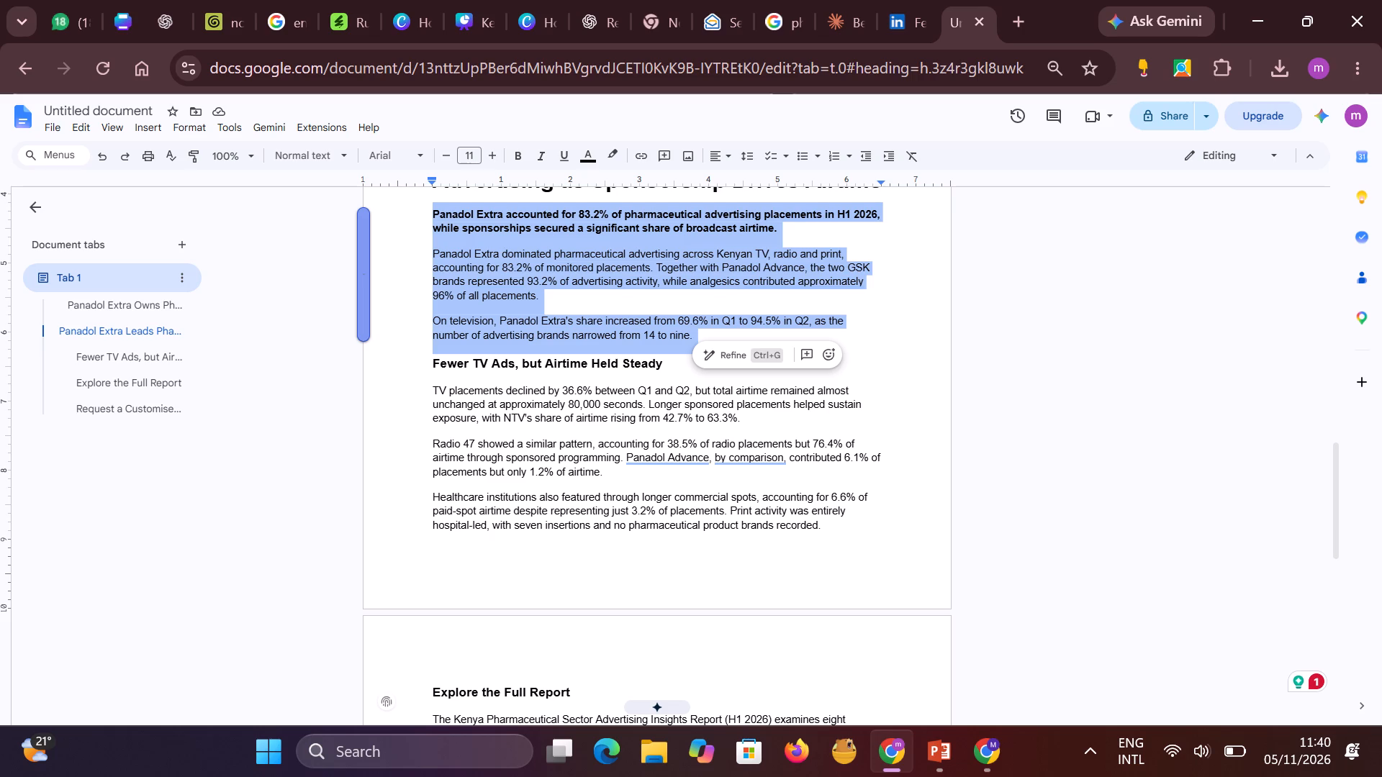
Look through the draft's pages to examine how the selected paragraphs under the "Panadol Extra Leads" headline are laid out.
scroll(947, 352, "up", 20)
scroll(947, 352, "up", 5)
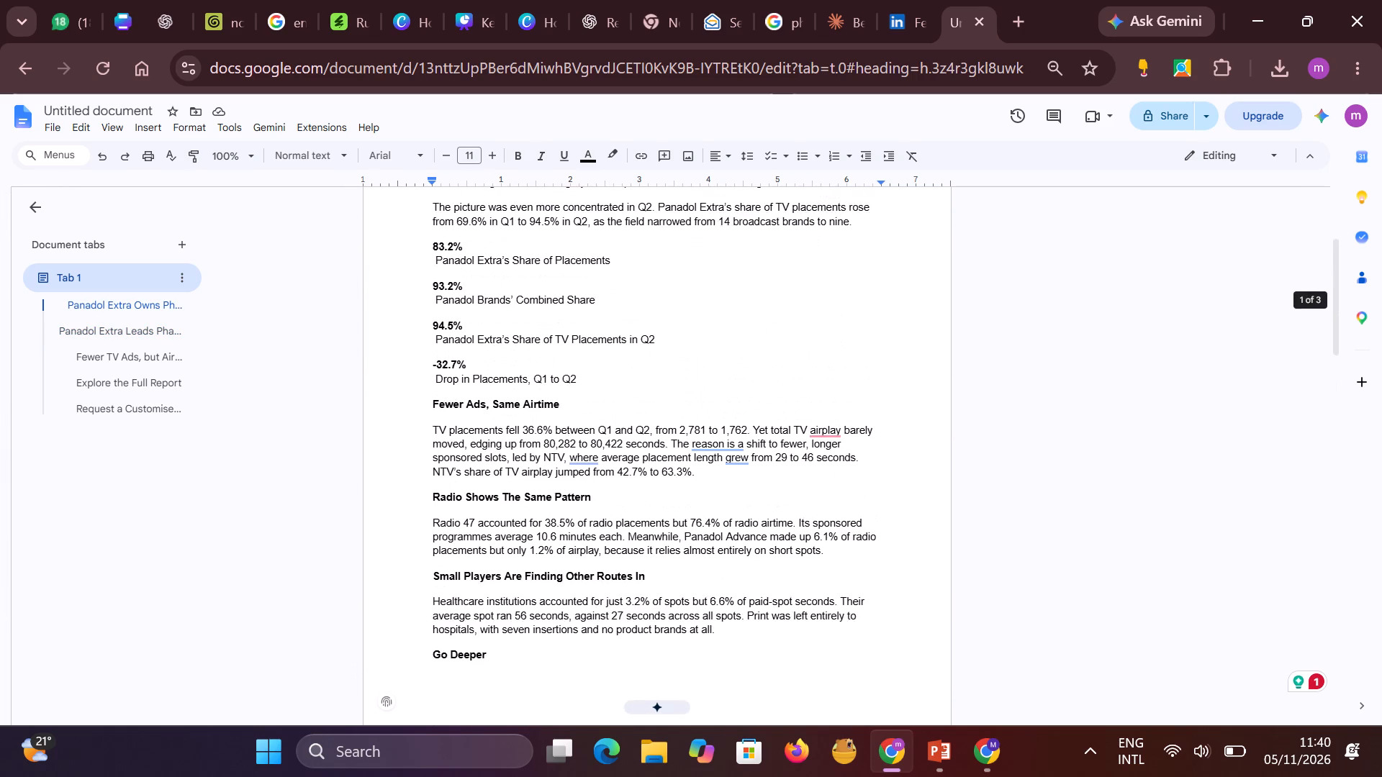
scroll(755, 461, "up", 4)
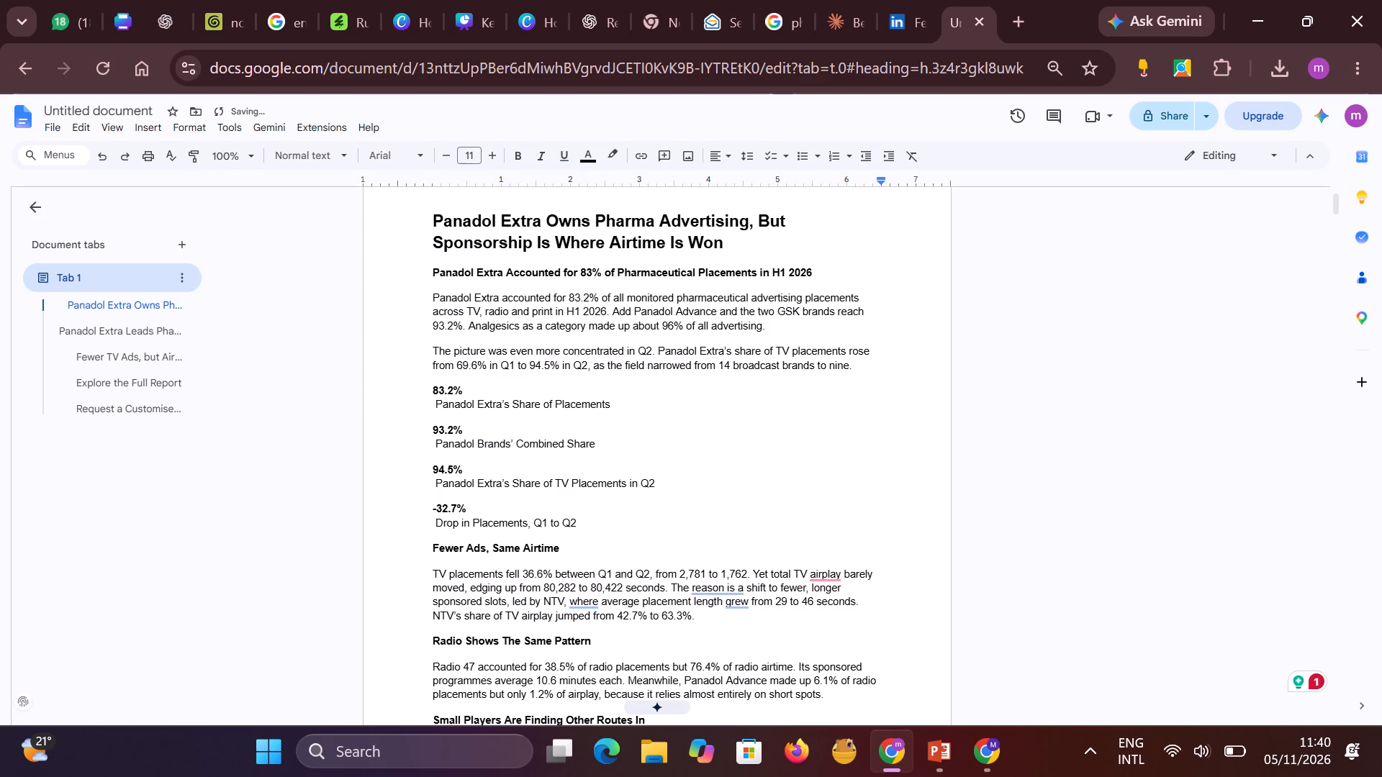
scroll(728, 463, "down", 20)
scroll(728, 463, "down", 6)
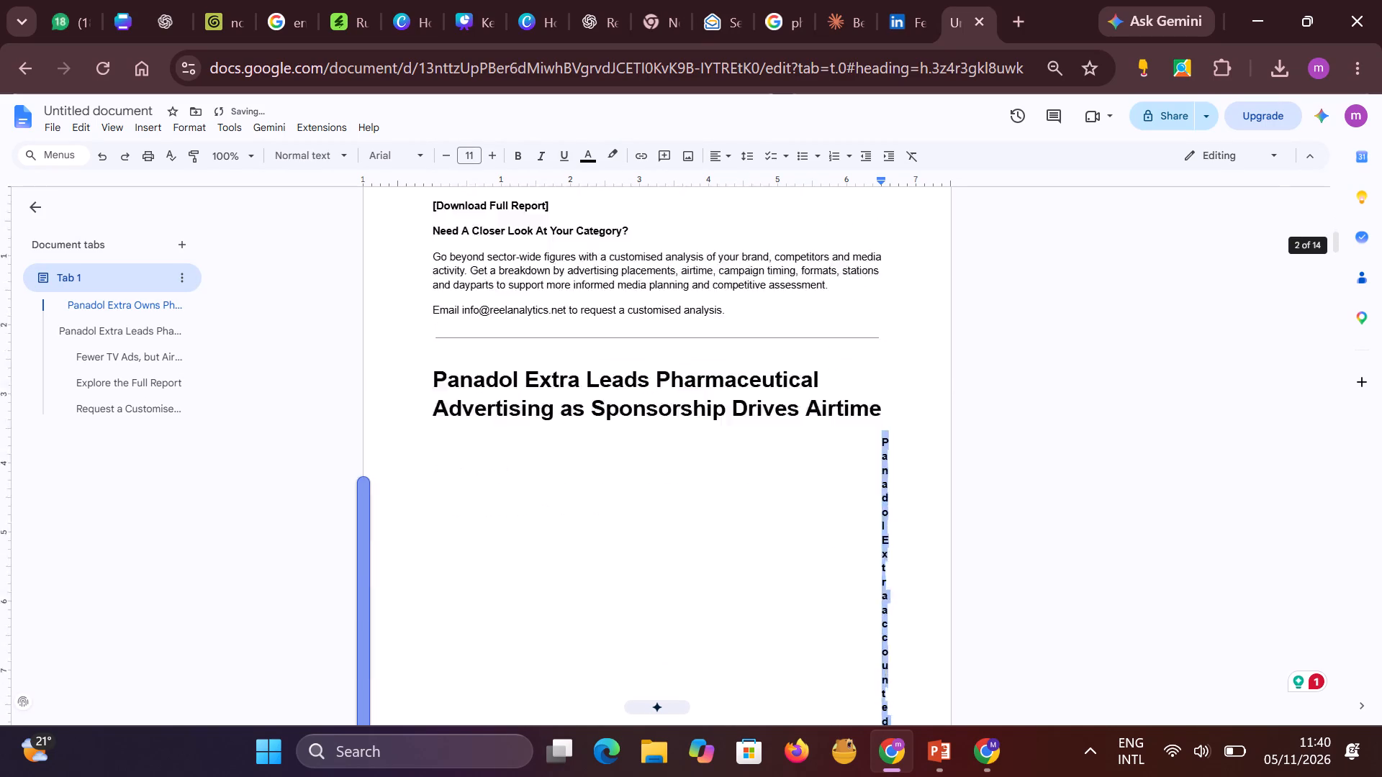
scroll(703, 537, "down", 18)
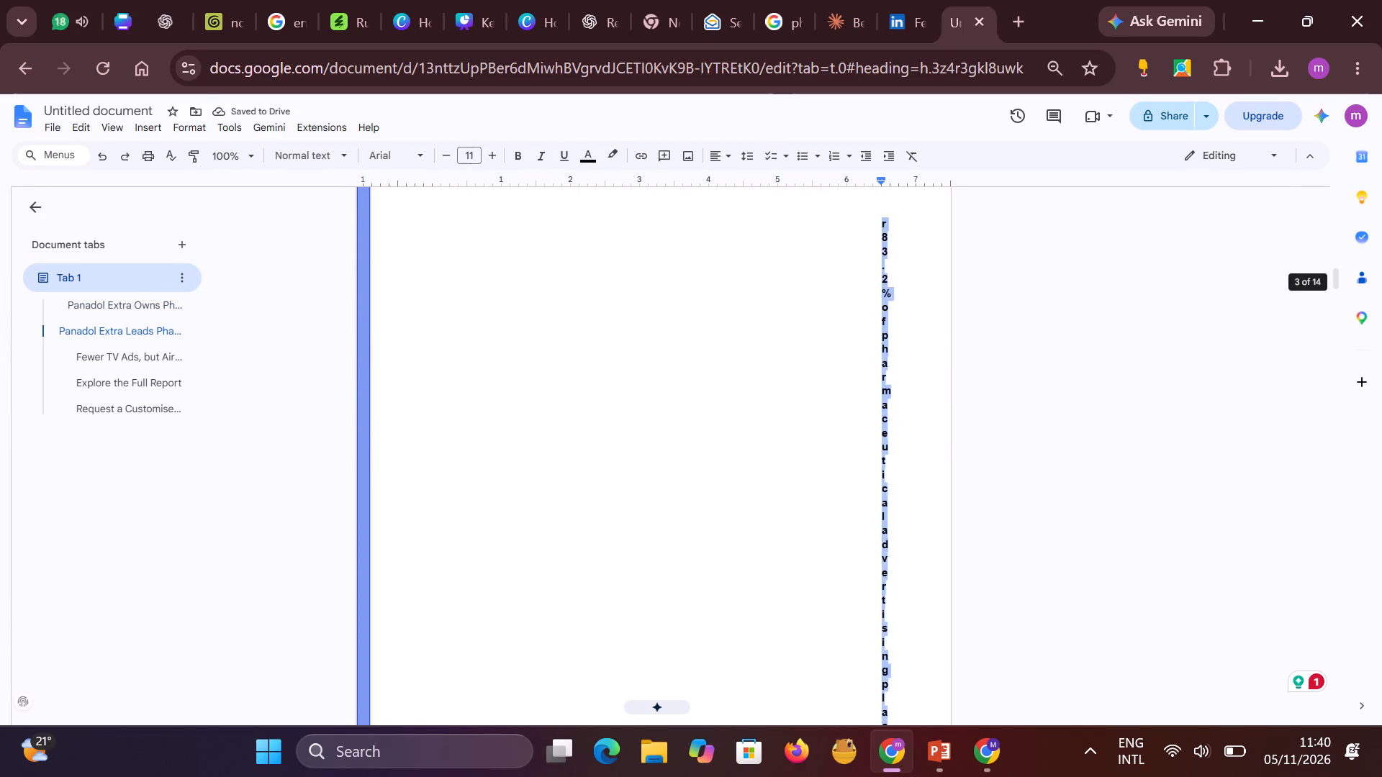
scroll(703, 533, "down", 2)
scroll(977, 523, "down", 9)
scroll(929, 555, "down", 15)
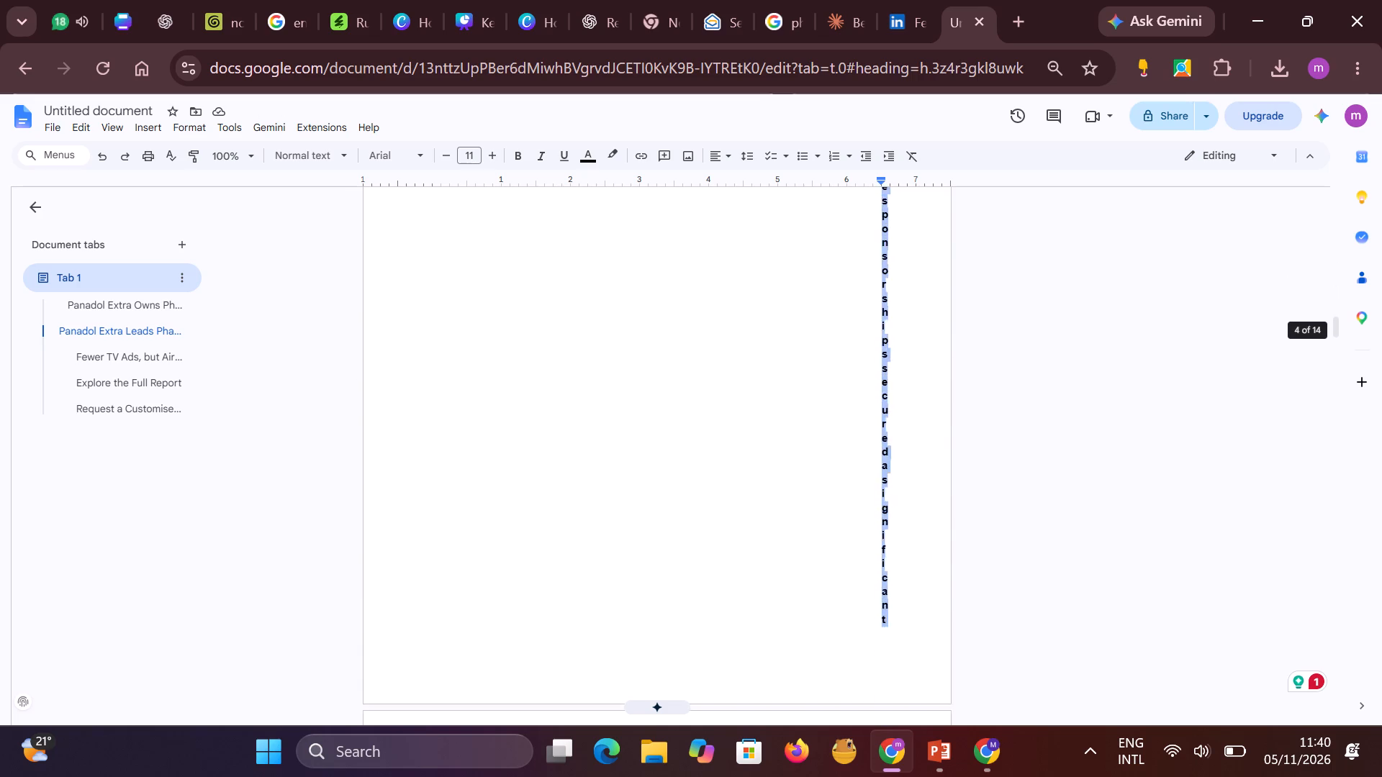
scroll(929, 556, "down", 8)
Undo all the accidental indents on the three paragraphs under the "Panadol Extra Leads" headline, back to the normal text margin.
key("ctrl+z")
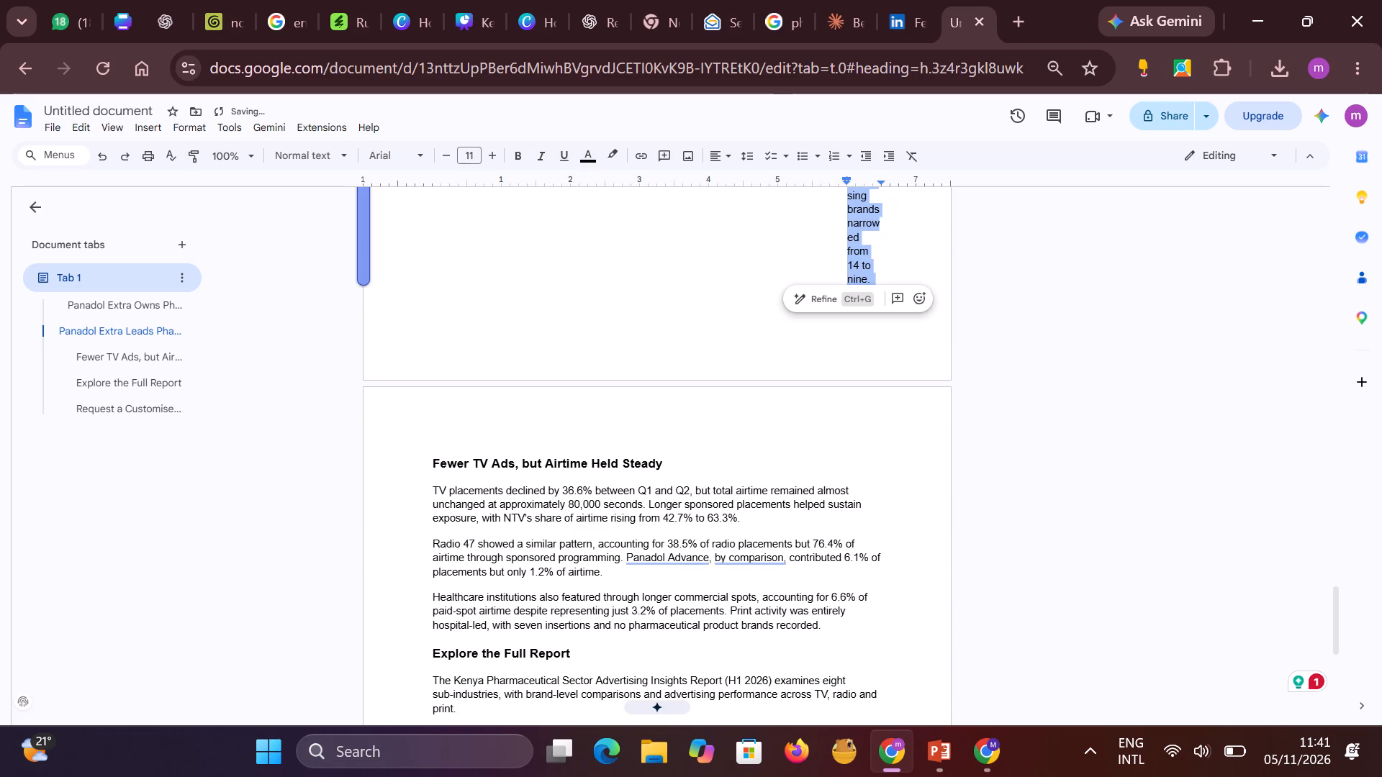
scroll(924, 502, "up", 10)
key("ctrl+z")
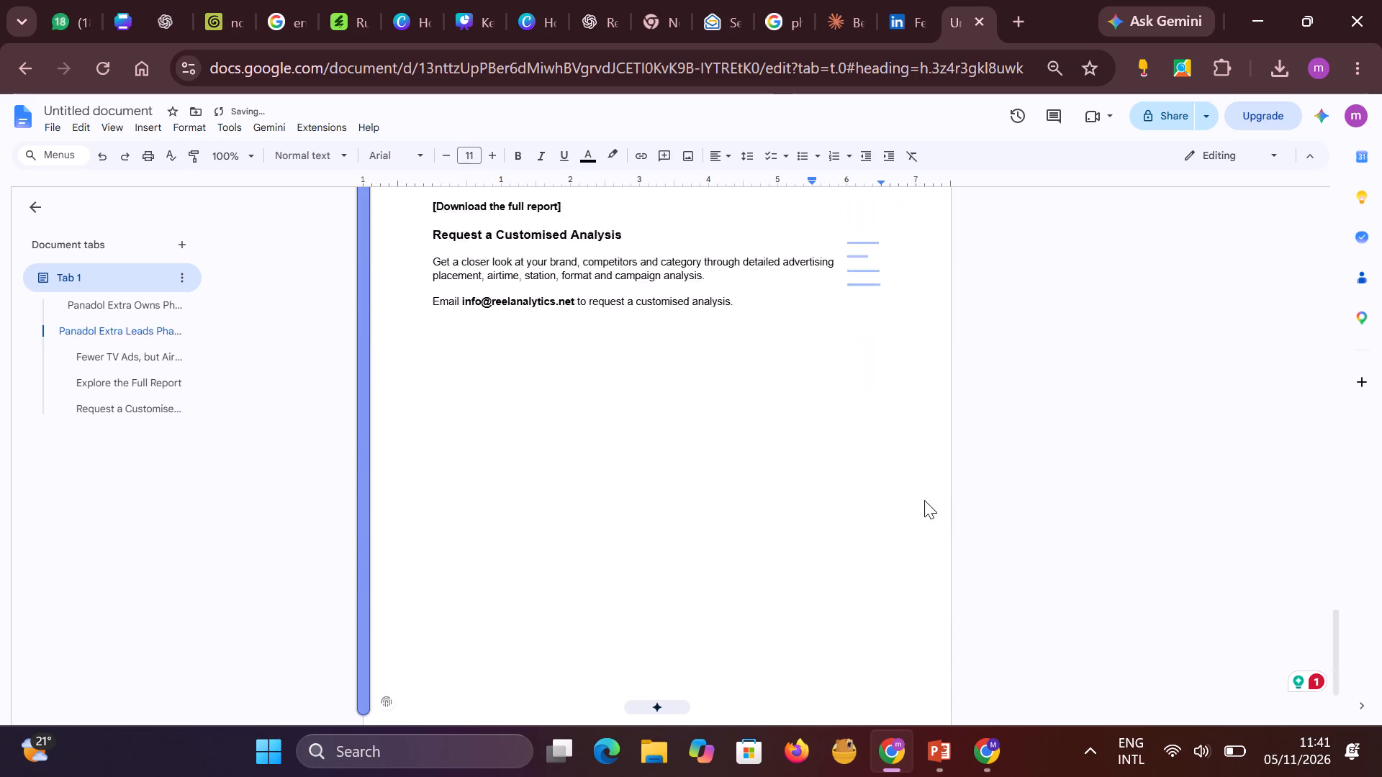
scroll(923, 498, "up", 15)
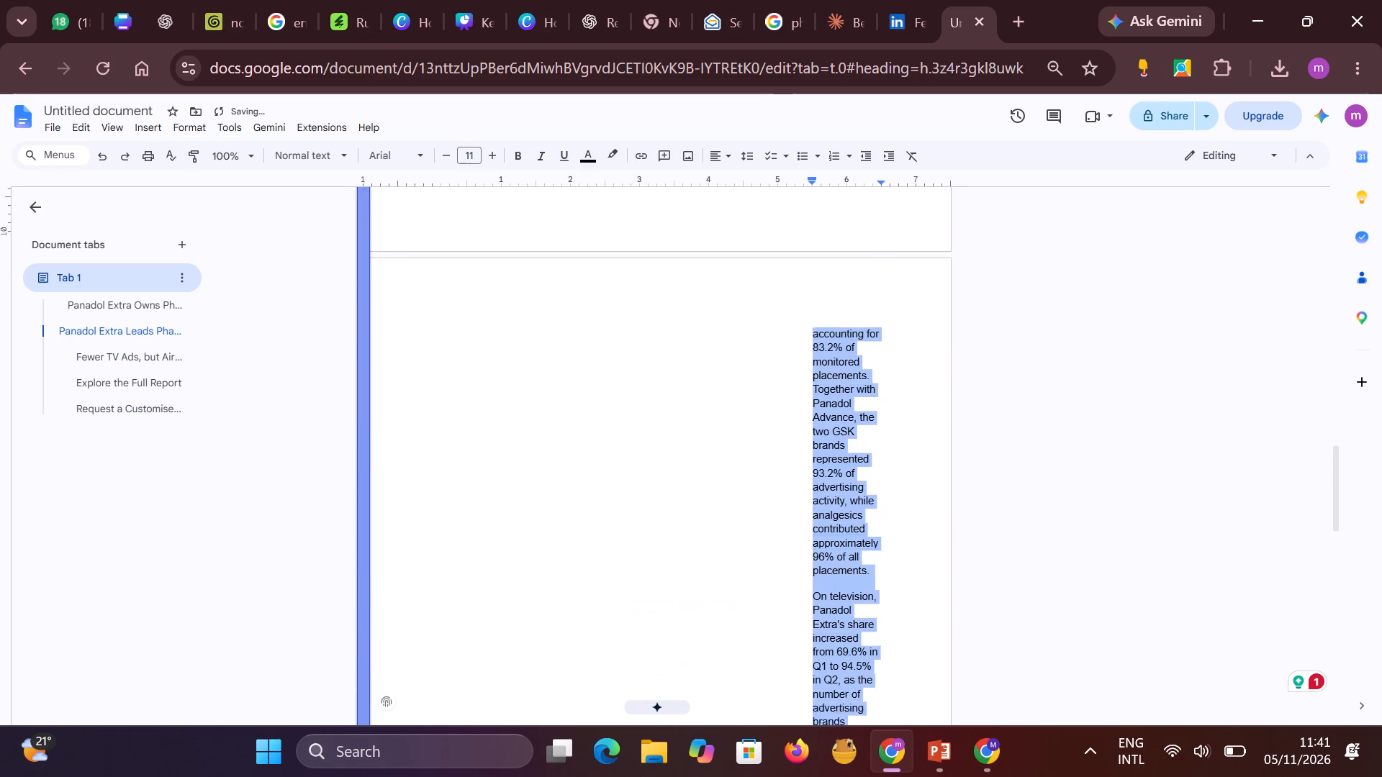
key("ctrl+z")
key("ctrl+z")
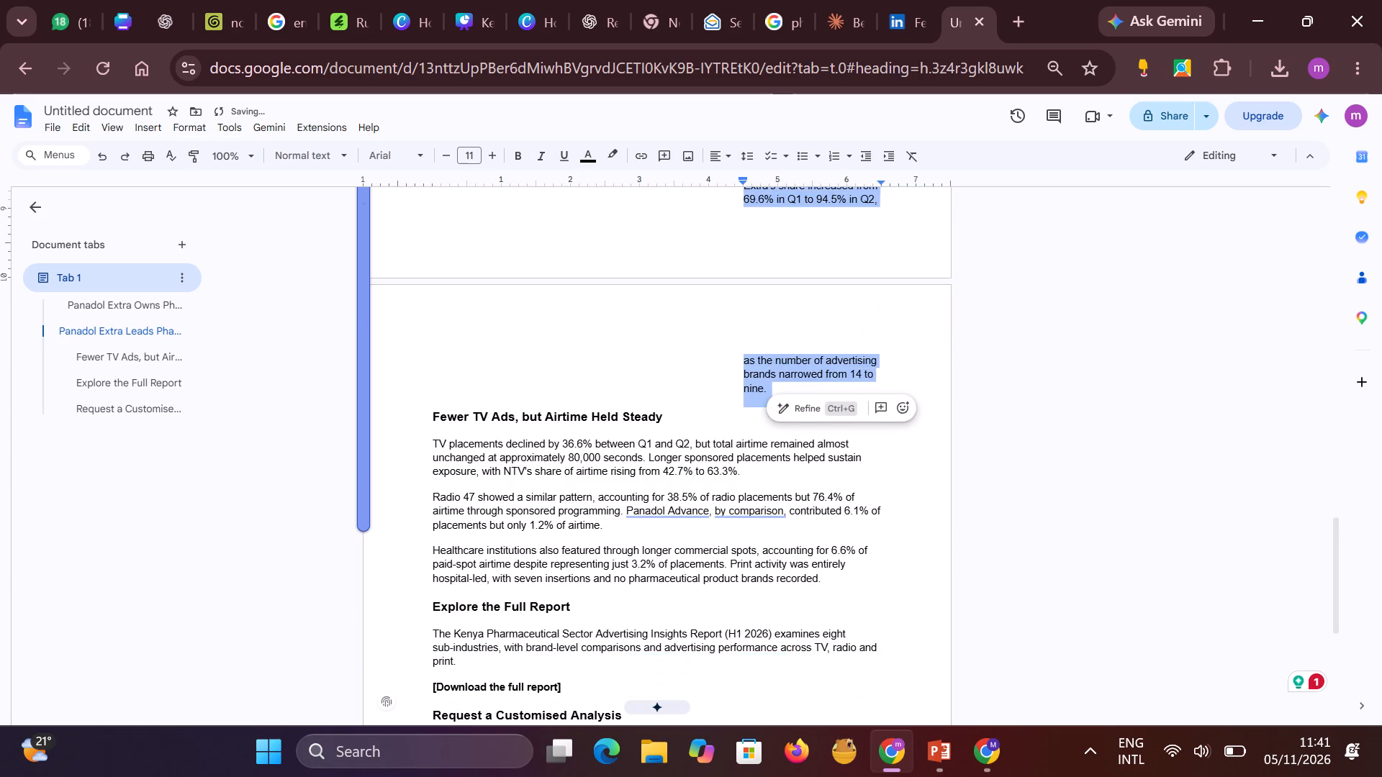
key("ctrl+z")
scroll(923, 496, "up", 5, "ctrl")
scroll(923, 496, "up", 5)
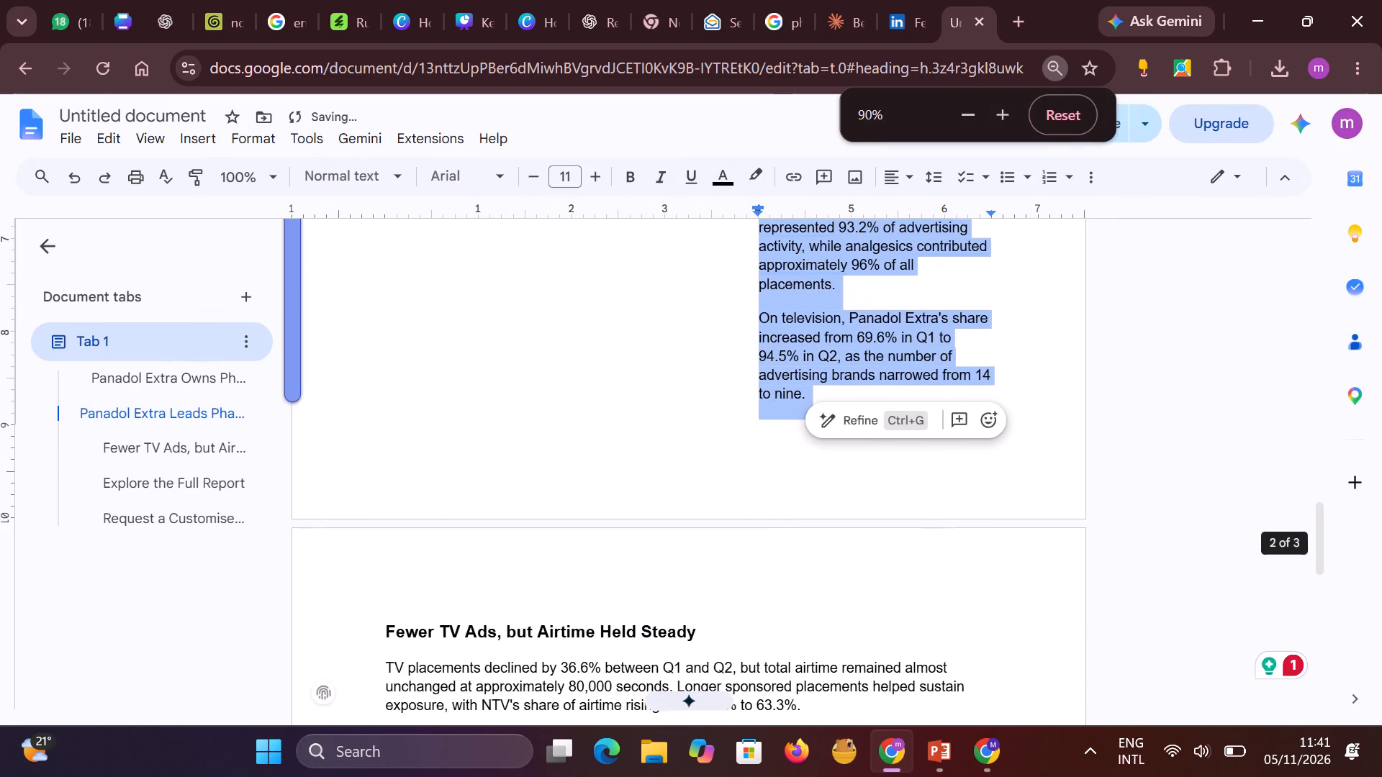
scroll(923, 486, "up", 1)
key("ctrl+z")
left_click(1111, 438)
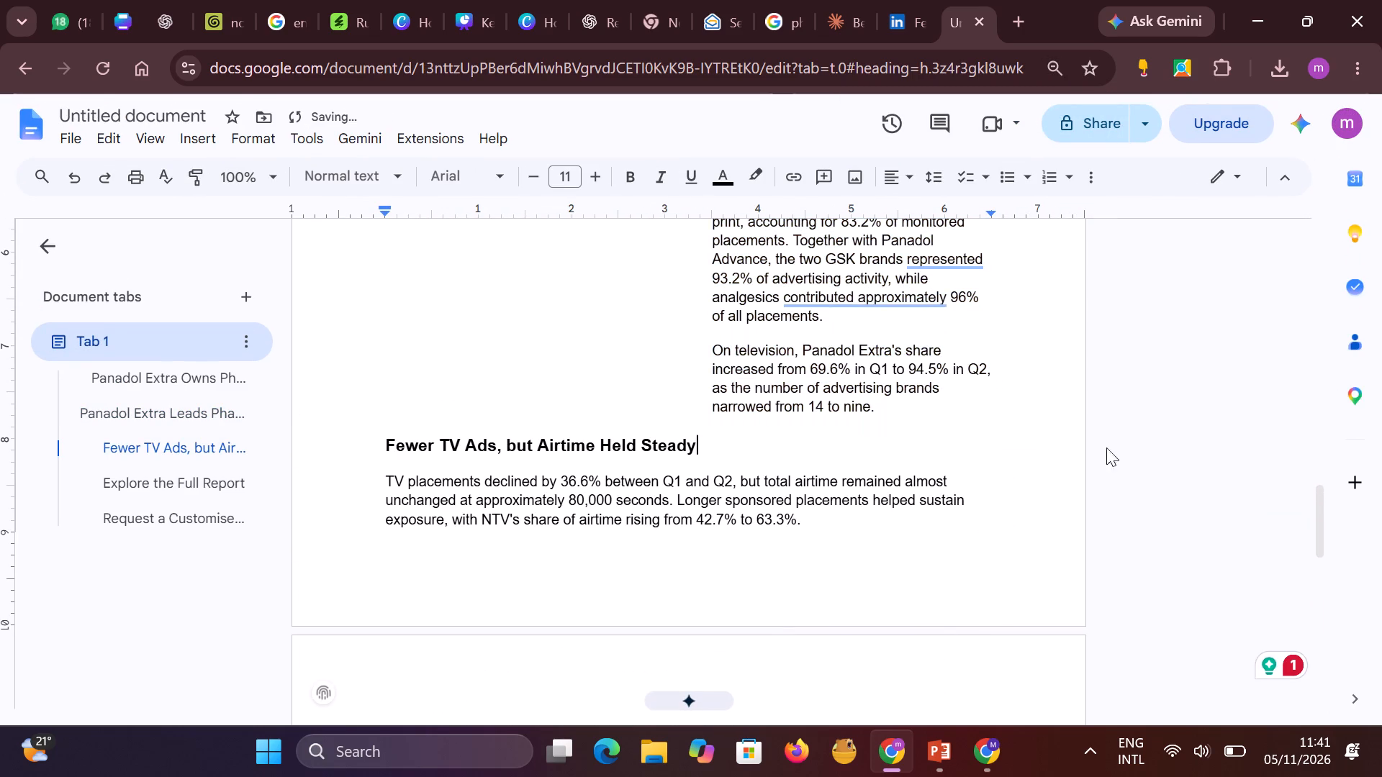
scroll(933, 576, "up", 11)
key("ctrl+z")
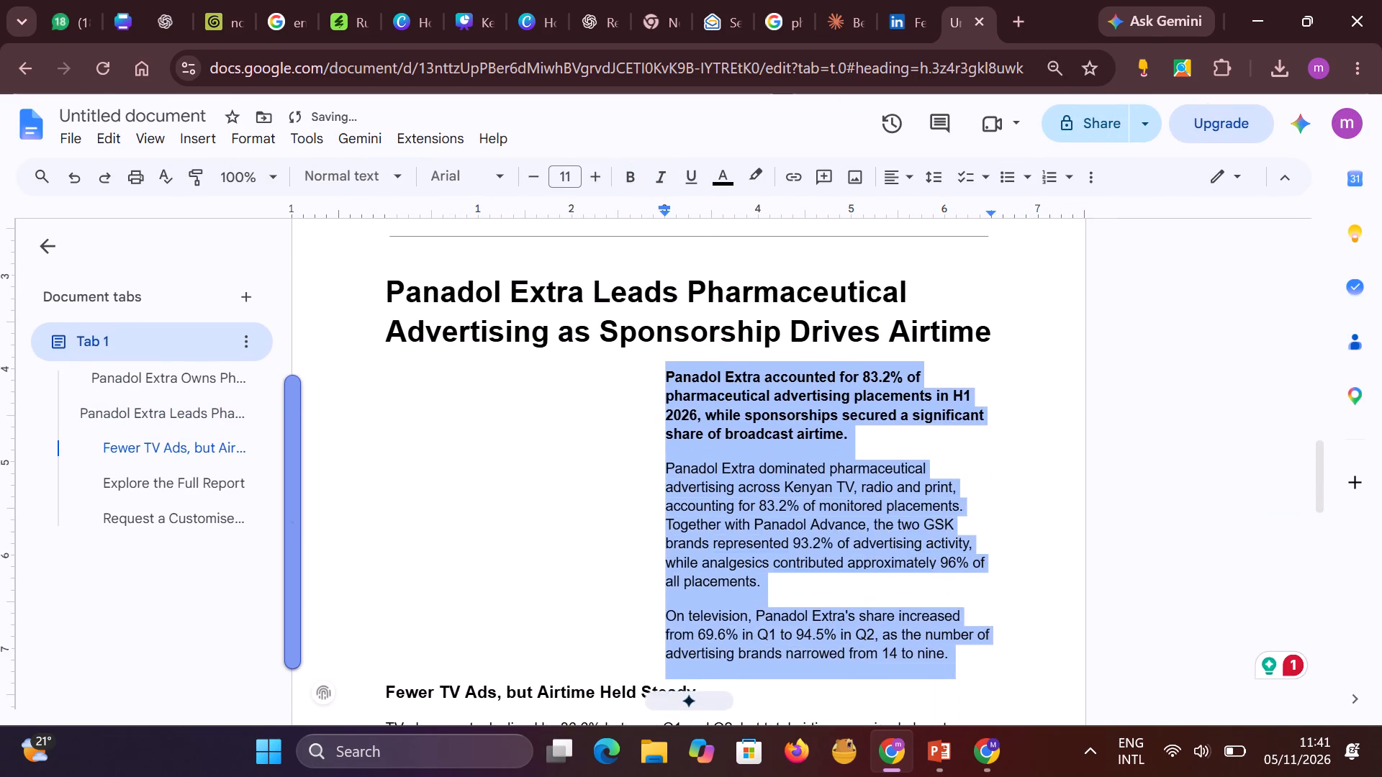
key("ctrl+z")
key("ctrl+z")
key("ctrl+z")
key("ctrl+z")
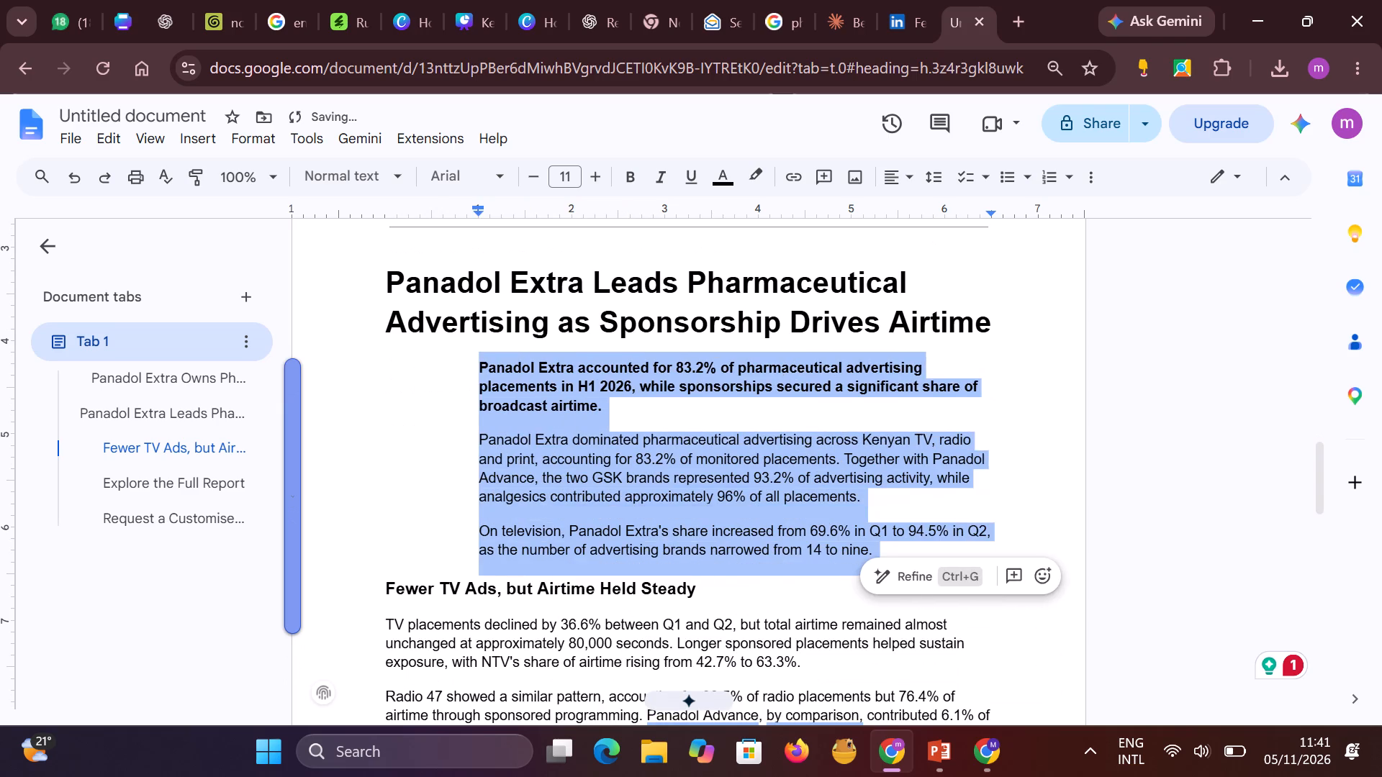
key("ctrl+z")
key("ctrl+z")
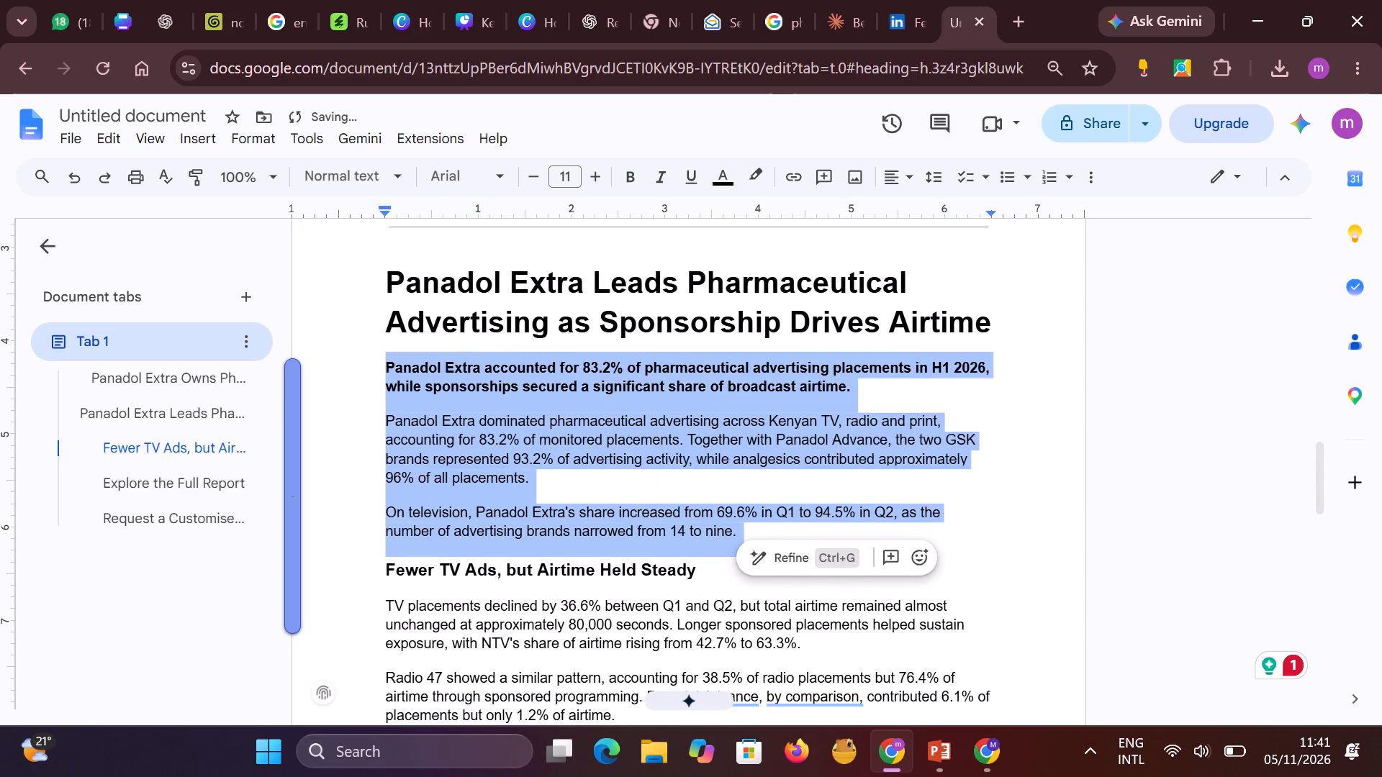
left_click(1144, 489)
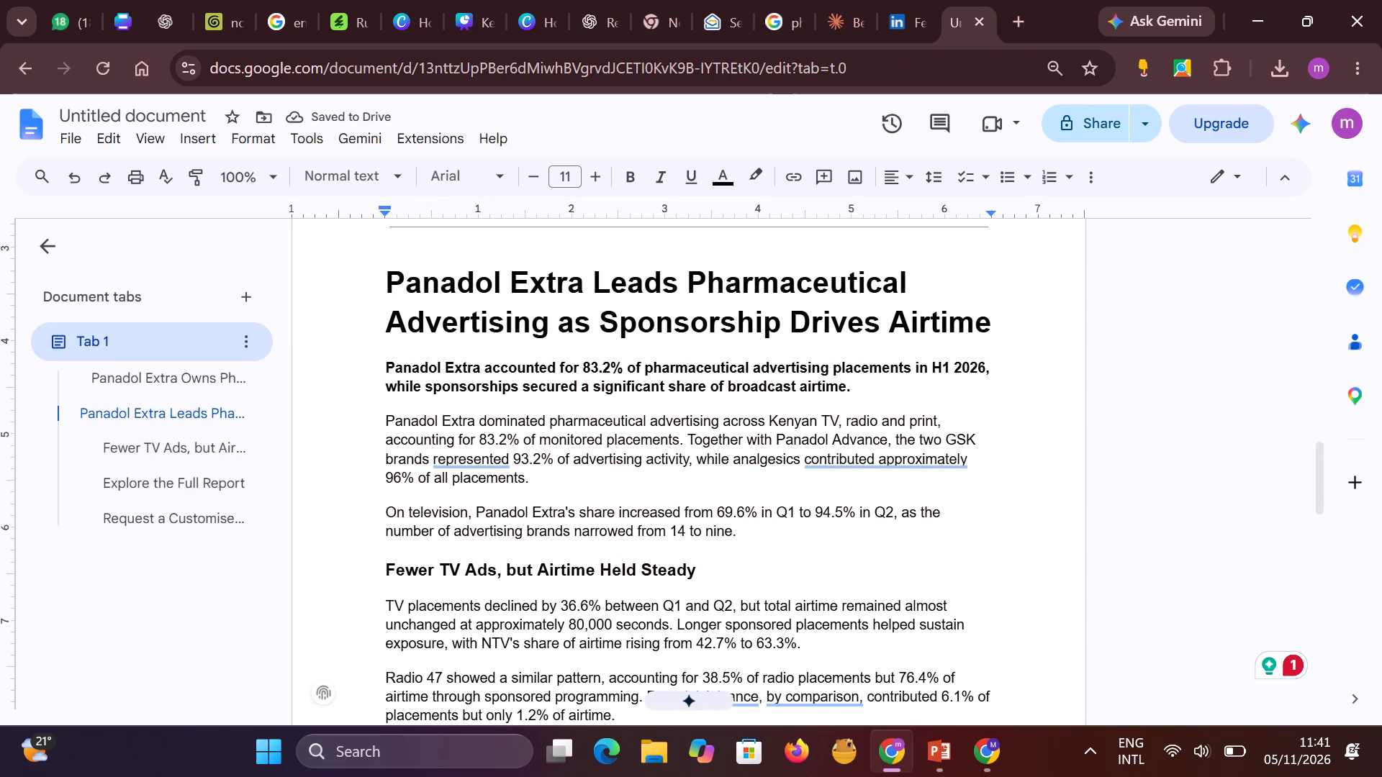
Read through the draft from the "Panadol Extra Leads" headline to the "Explore the Full Report" section to review the copy for the email.
scroll(890, 563, "down", 1)
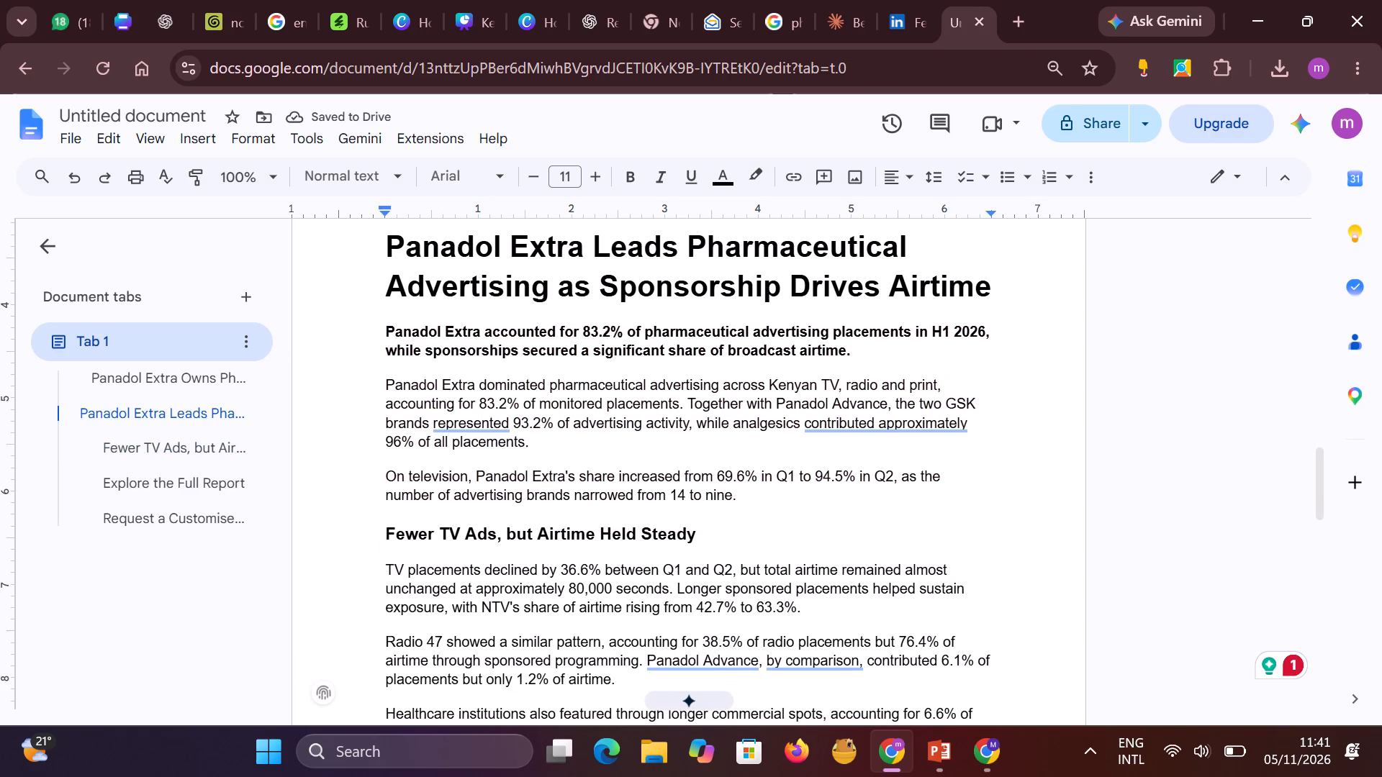
scroll(890, 563, "down", 1)
scroll(890, 563, "up", 5)
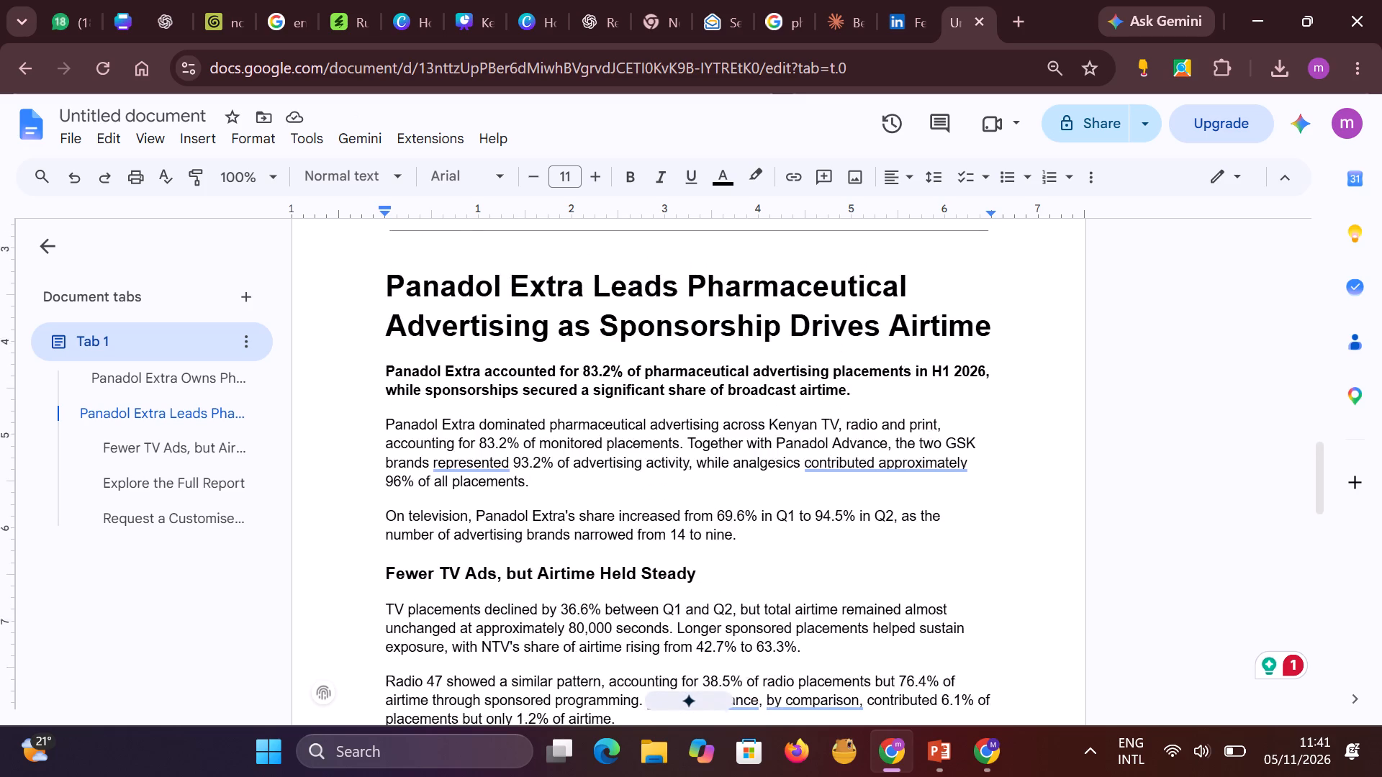
scroll(890, 563, "up", 3)
scroll(890, 562, "down", 8)
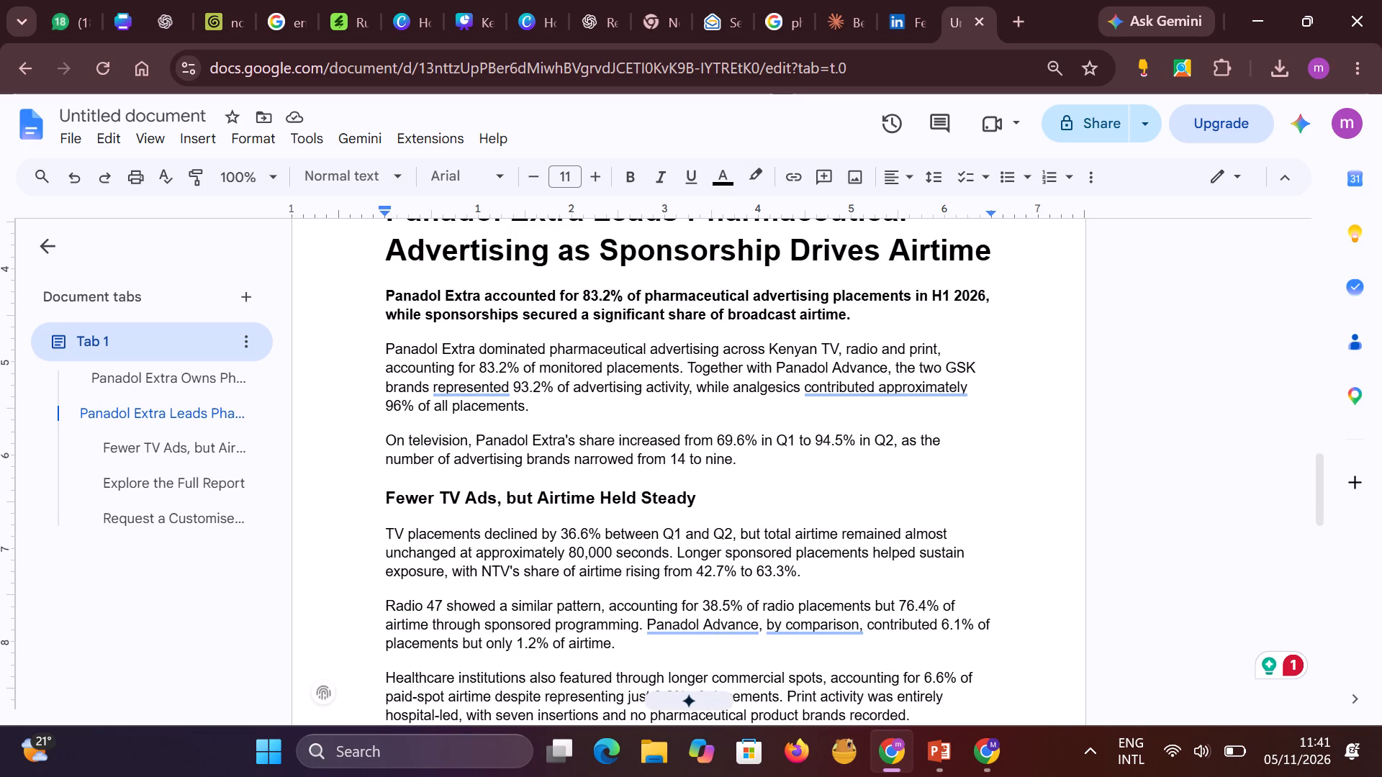
scroll(467, 455, "down", 2)
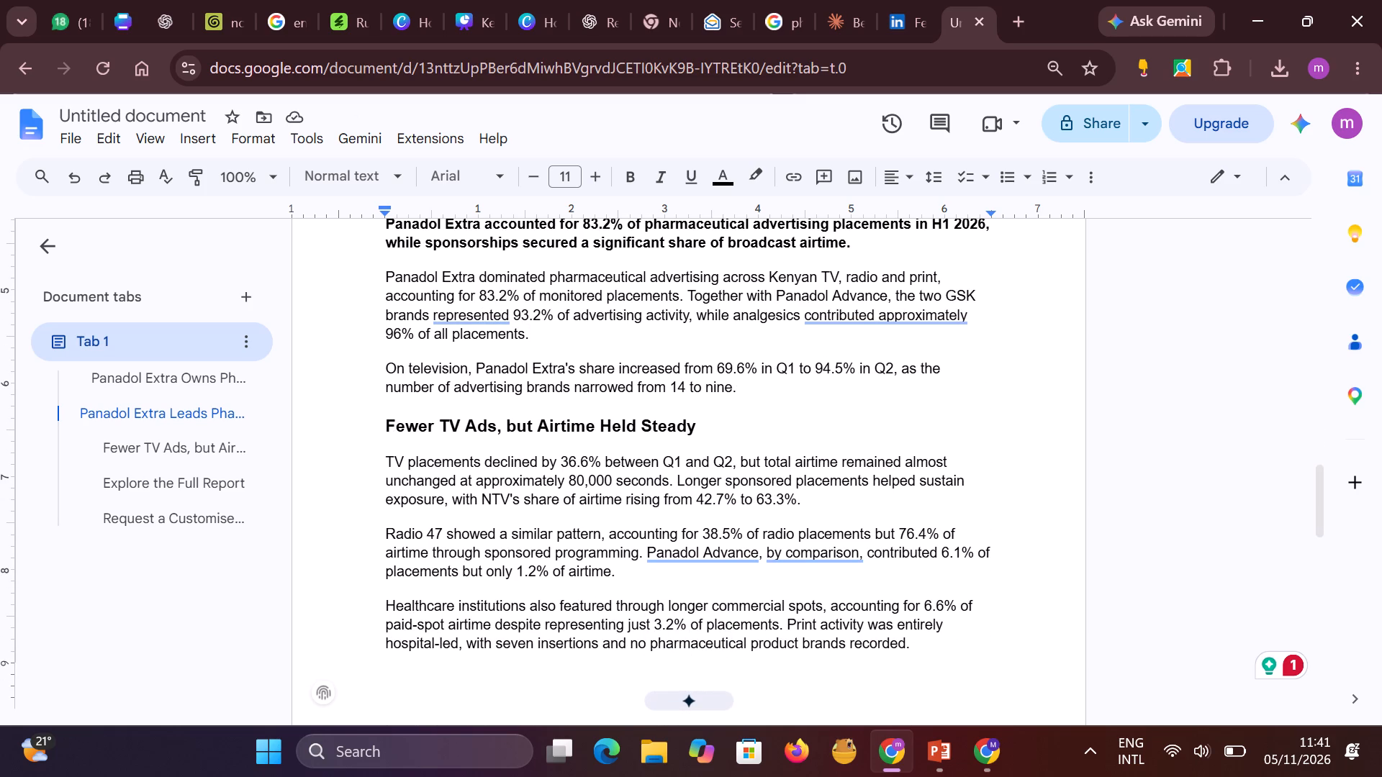
scroll(634, 439, "down", 7)
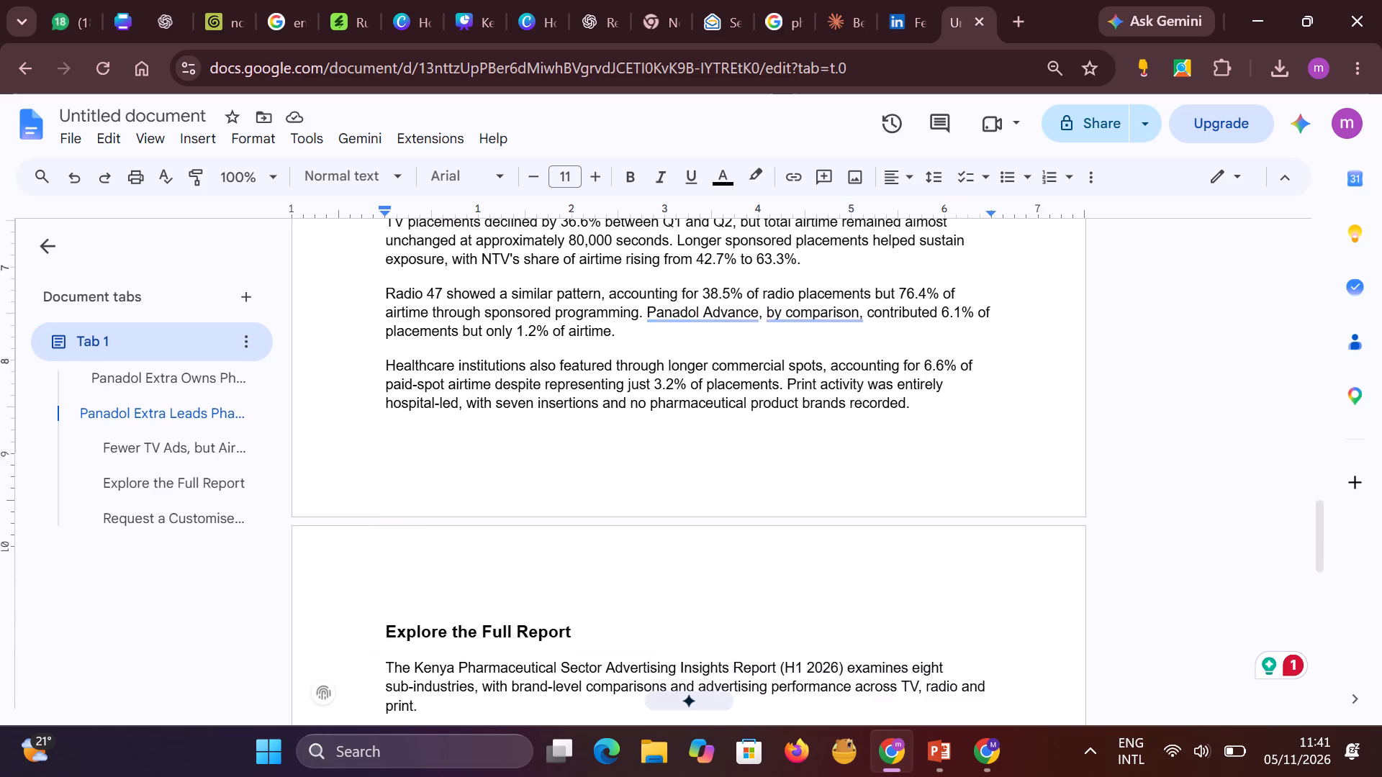
scroll(605, 450, "down", 4)
scroll(605, 450, "up", 12)
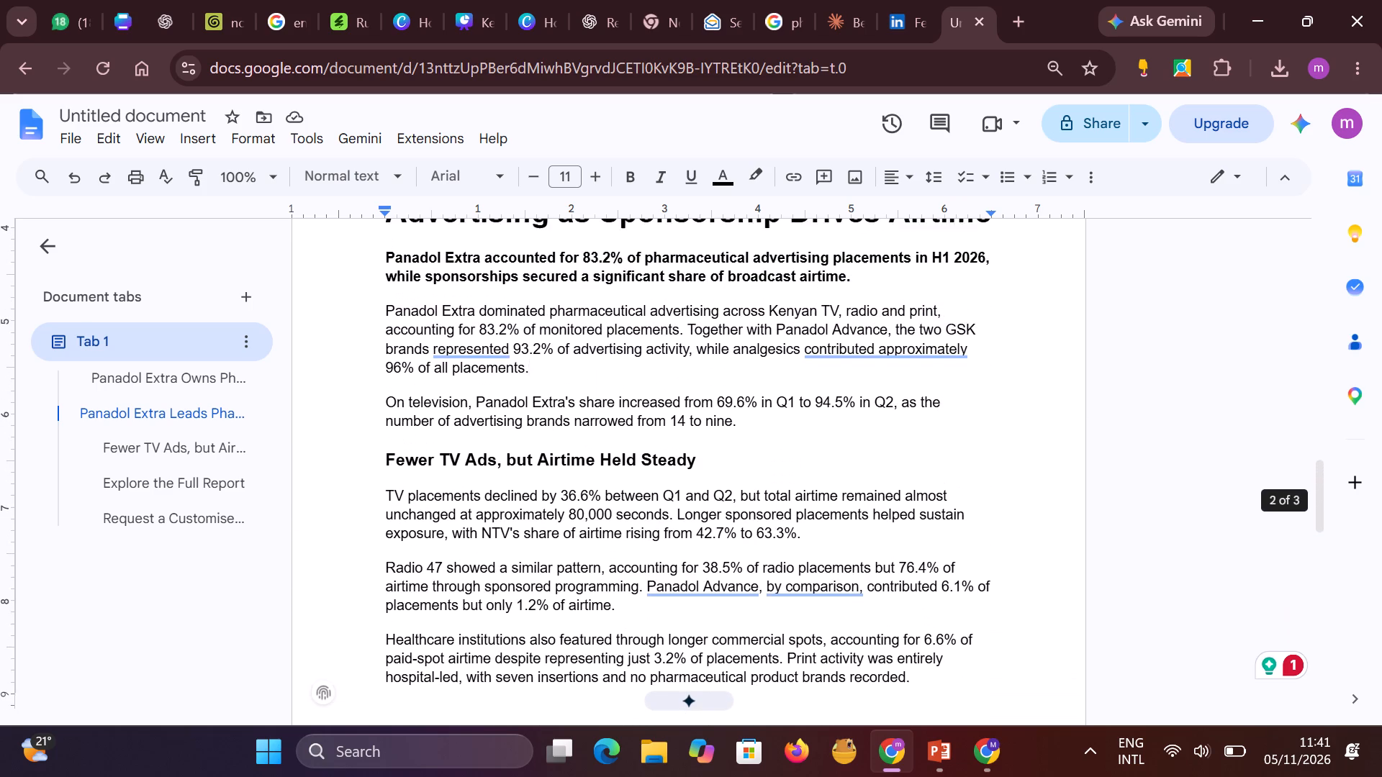
scroll(425, 314, "up", 2)
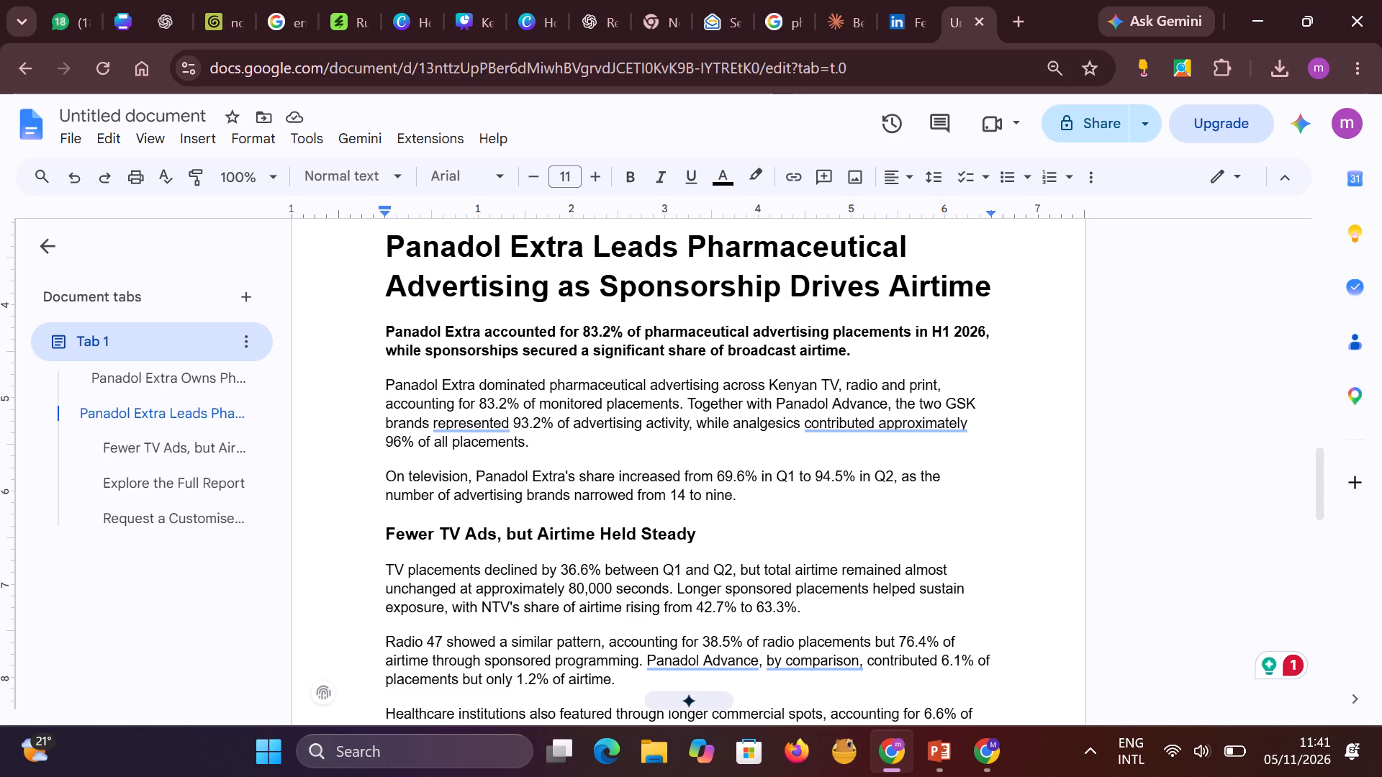
scroll(710, 414, "up", 8)
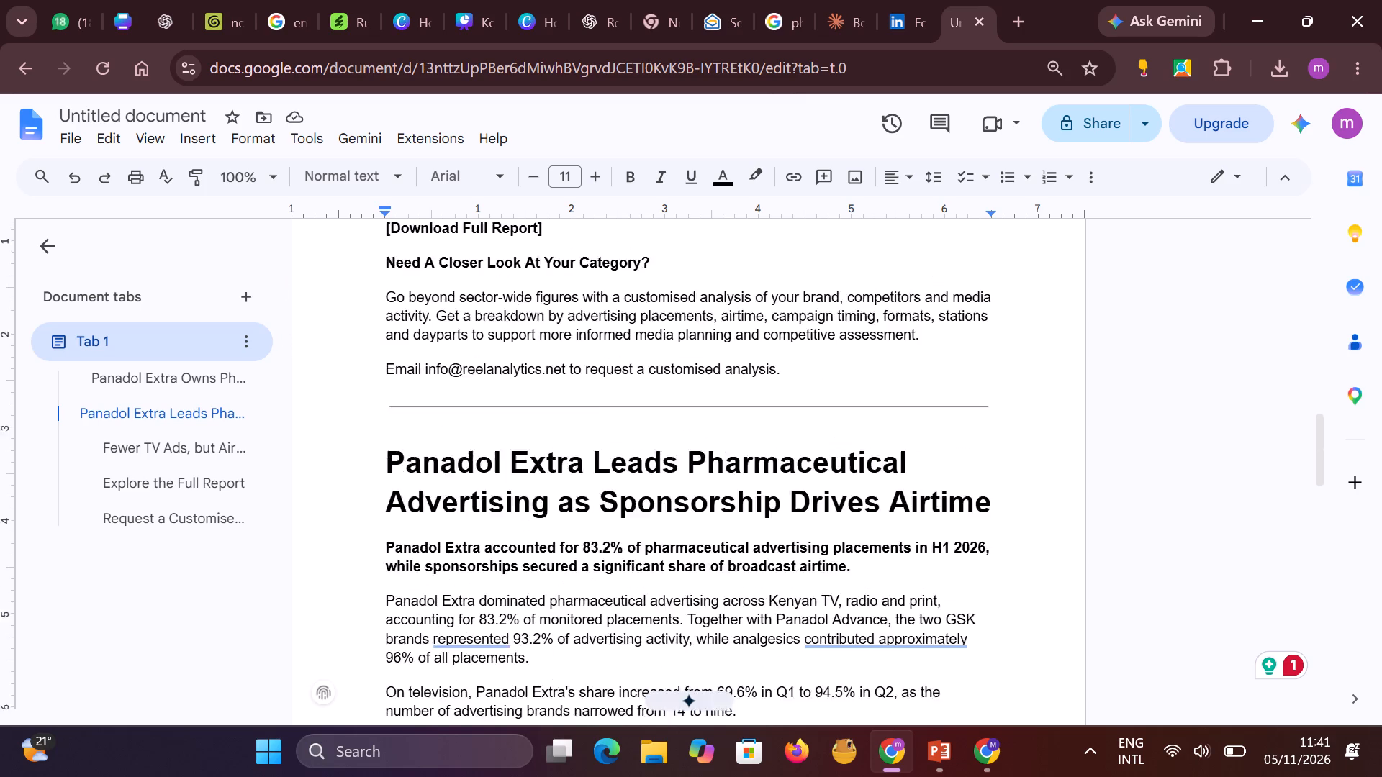
Copy the bold subheading "Panadol Extra Accounted for 83% of Pharmaceutical Placements in H1 2026" under the draft's first headline.
scroll(718, 414, "up", 20)
scroll(718, 414, "up", 17)
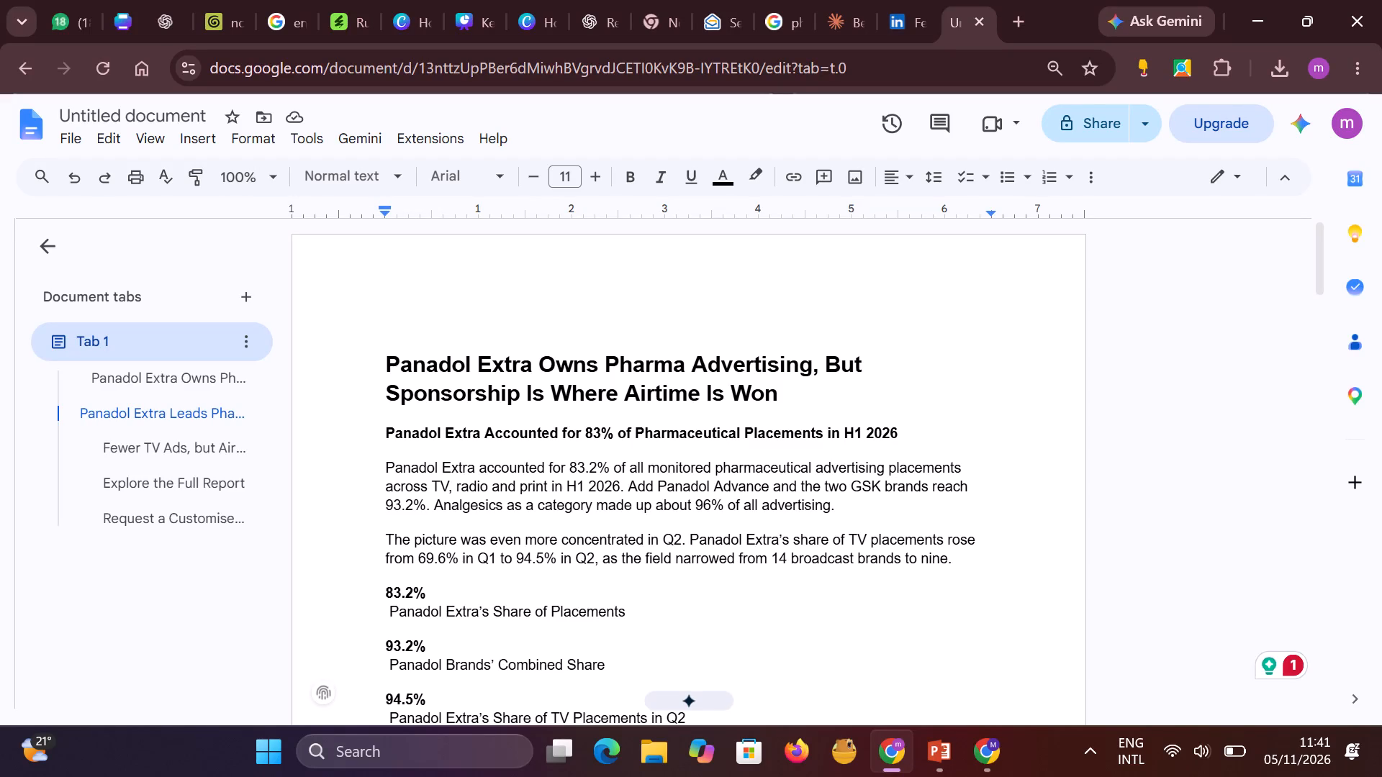
left_click_drag(898, 437, 392, 394)
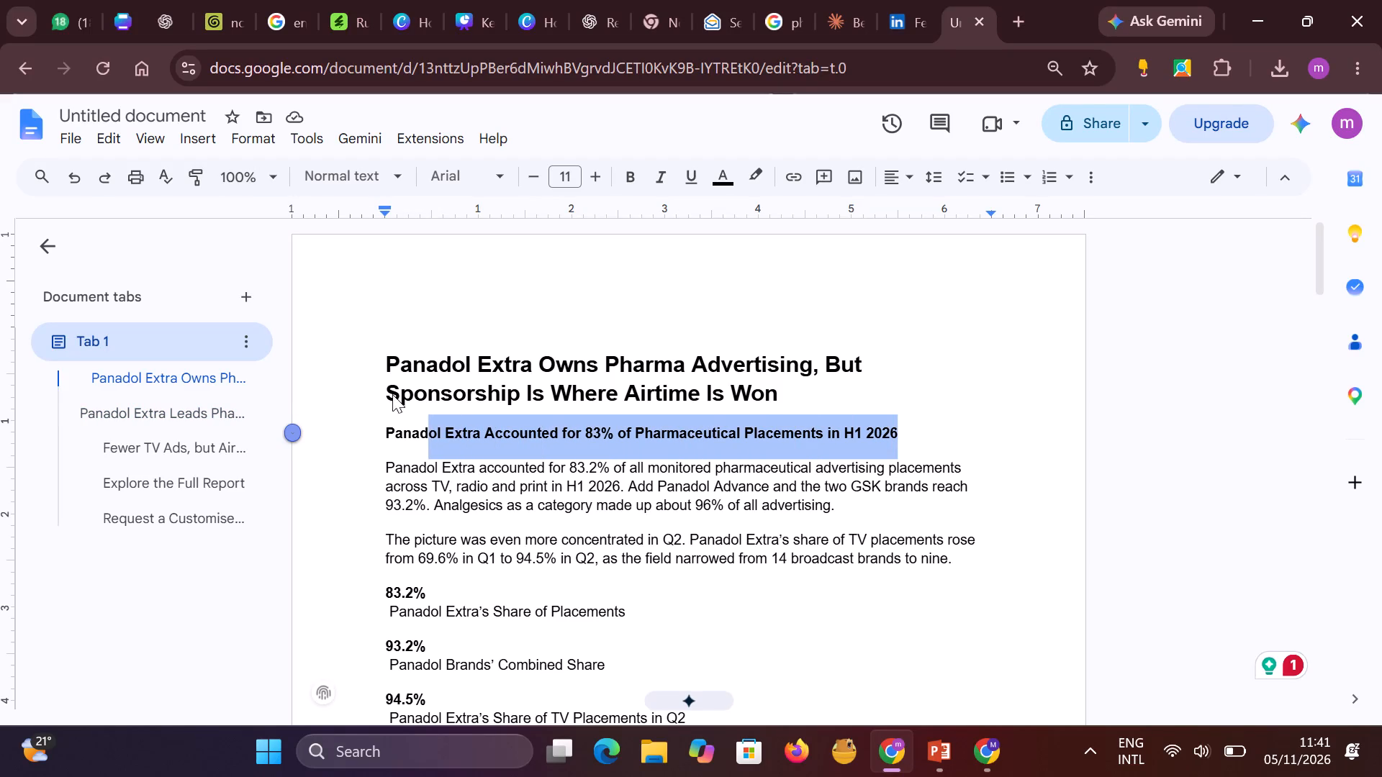
left_click_drag(392, 394, 381, 430)
left_click_drag(381, 430, 387, 437)
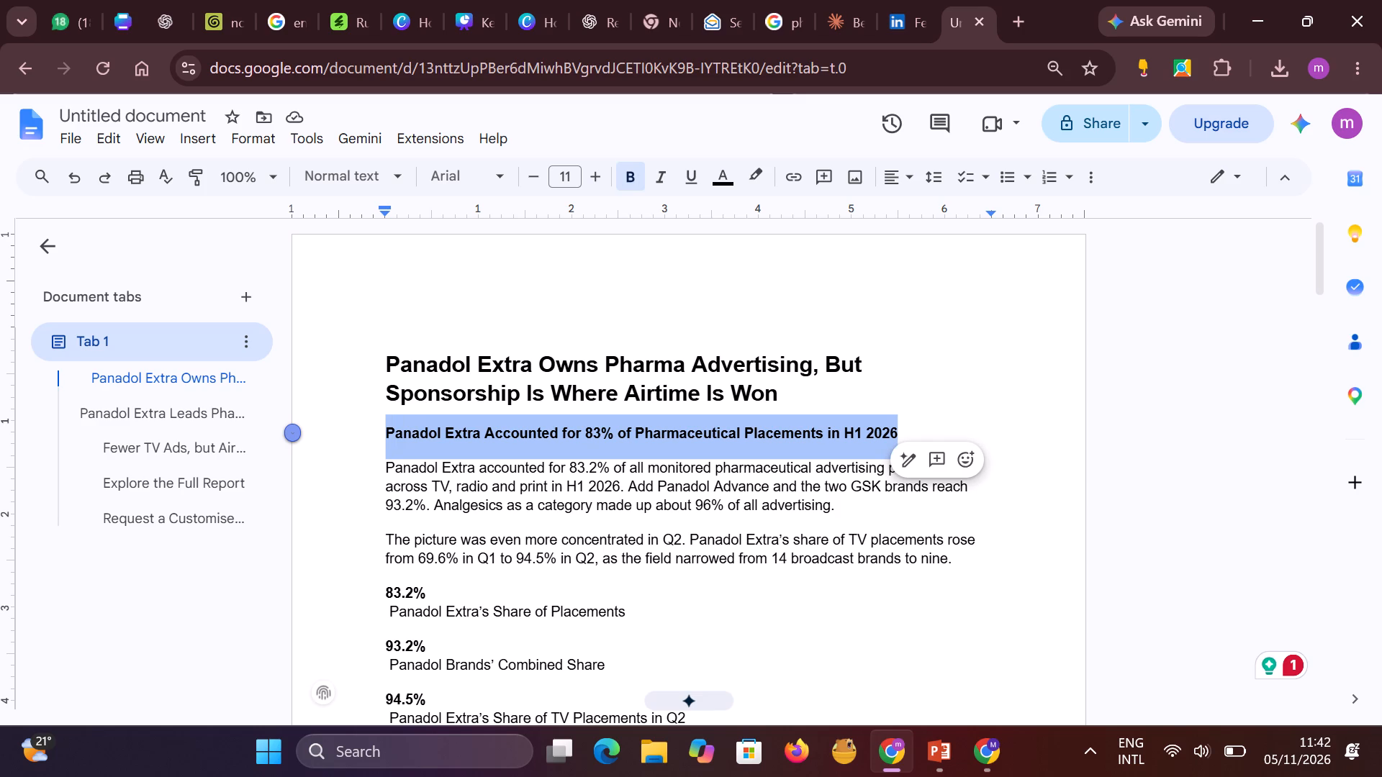
key("ctrl+c")
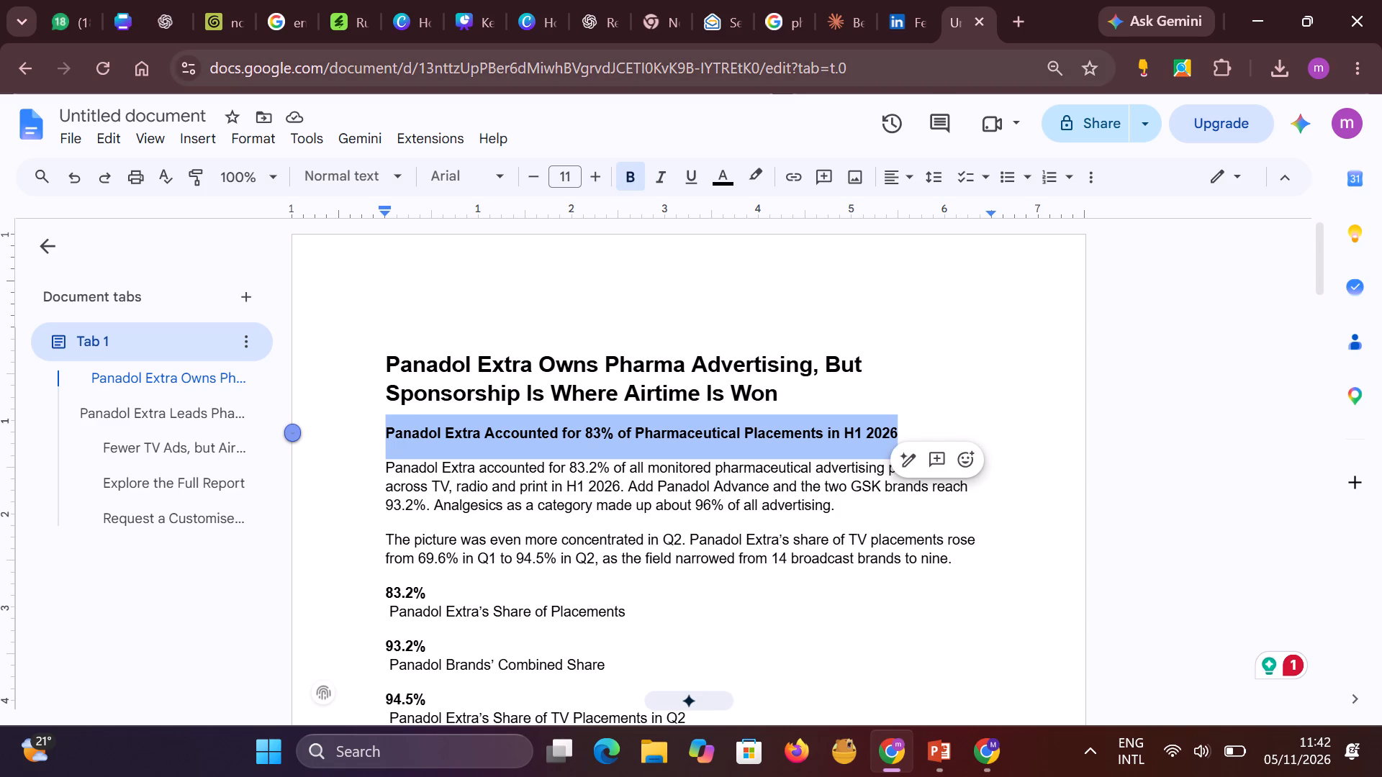
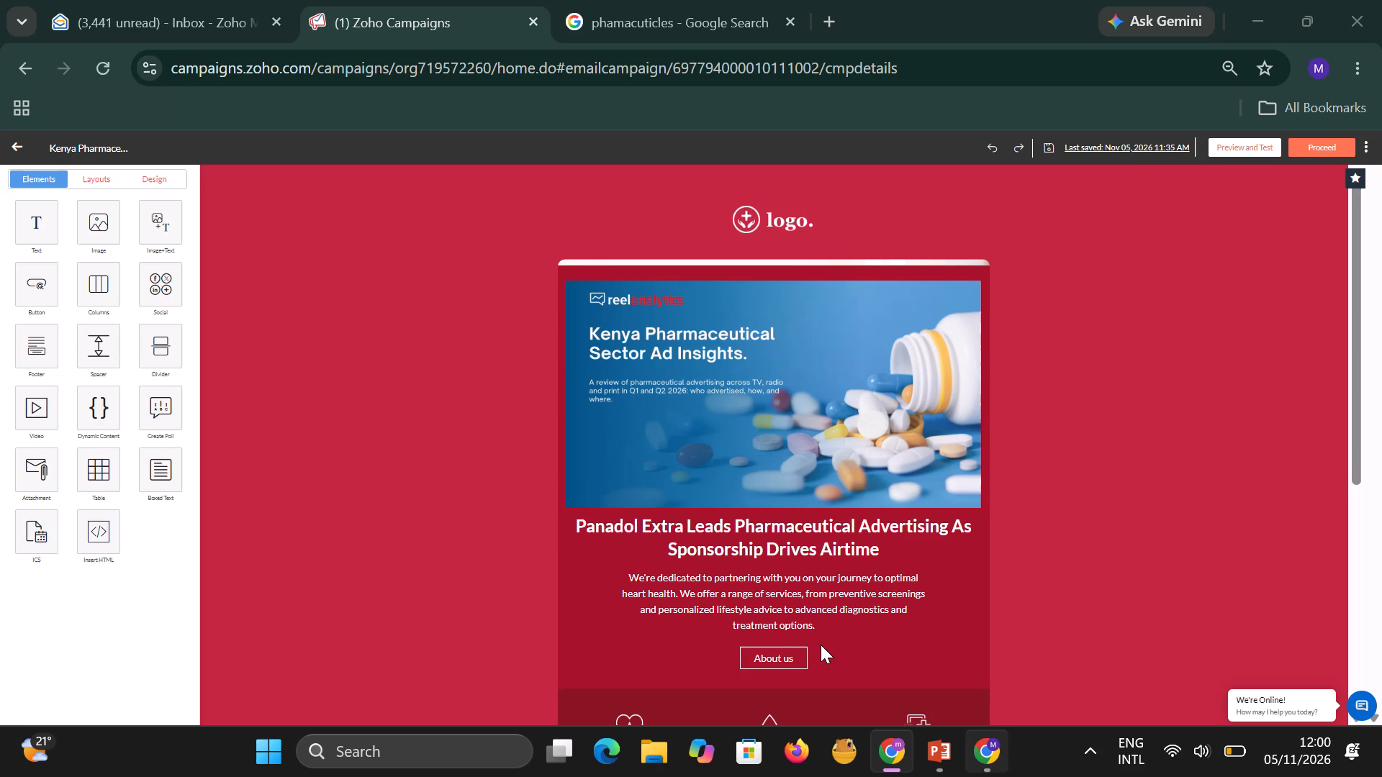
left_click(640, 573)
double_click(636, 582)
left_click_drag(631, 580, 821, 624)
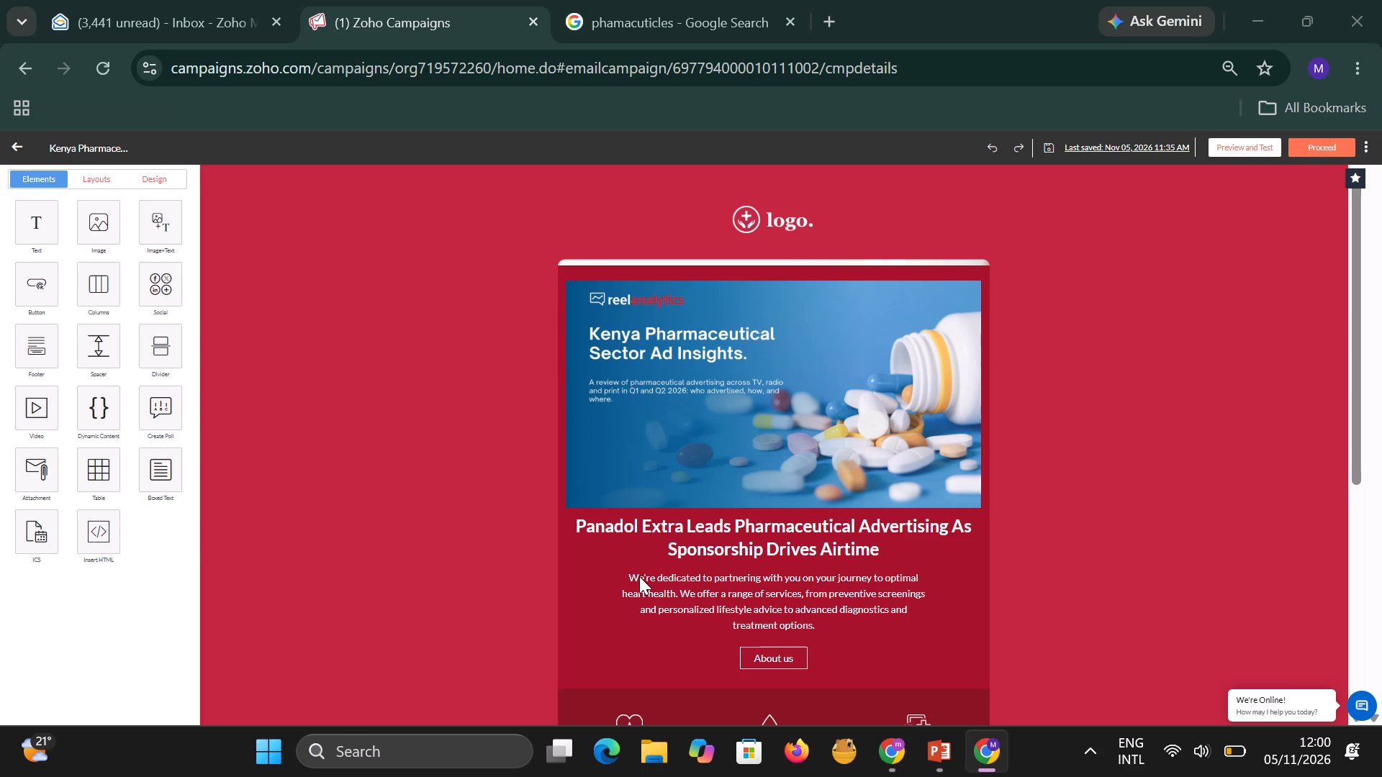